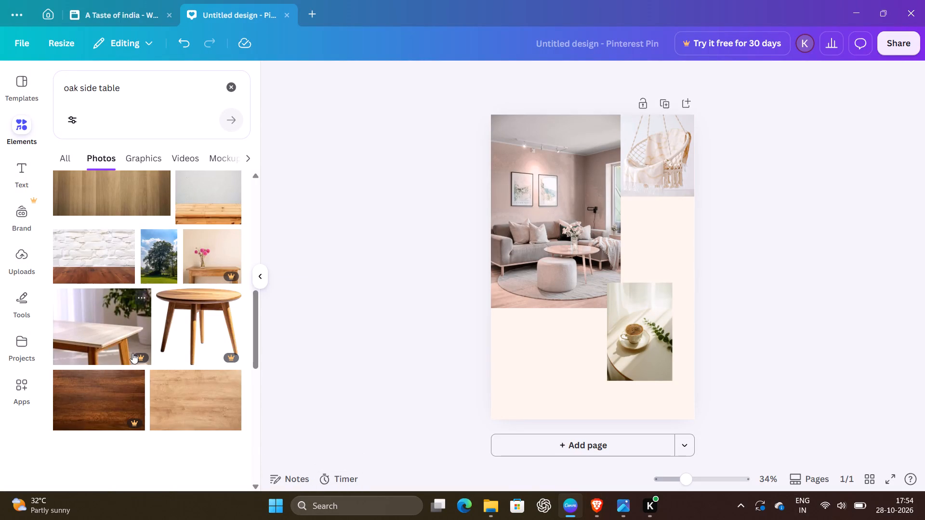
Look through the oak side table photo results for a suitable table picture.
{"action": "scroll", "coordinate": [132, 353], "scroll_direction": "down", "scroll_amount": 3}
{"action": "scroll", "coordinate": [132, 353], "scroll_direction": "right", "scroll_amount": 1}
{"action": "scroll", "coordinate": [132, 353], "scroll_direction": "down", "scroll_amount": 2}
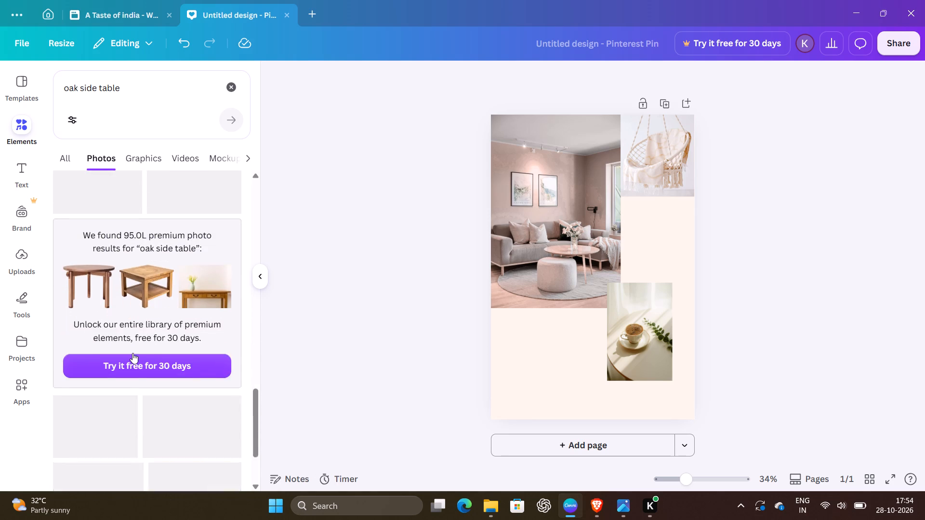
{"action": "scroll", "coordinate": [132, 353], "scroll_direction": "down", "scroll_amount": 5}
{"action": "scroll", "coordinate": [132, 353], "scroll_direction": "up", "scroll_amount": 15}
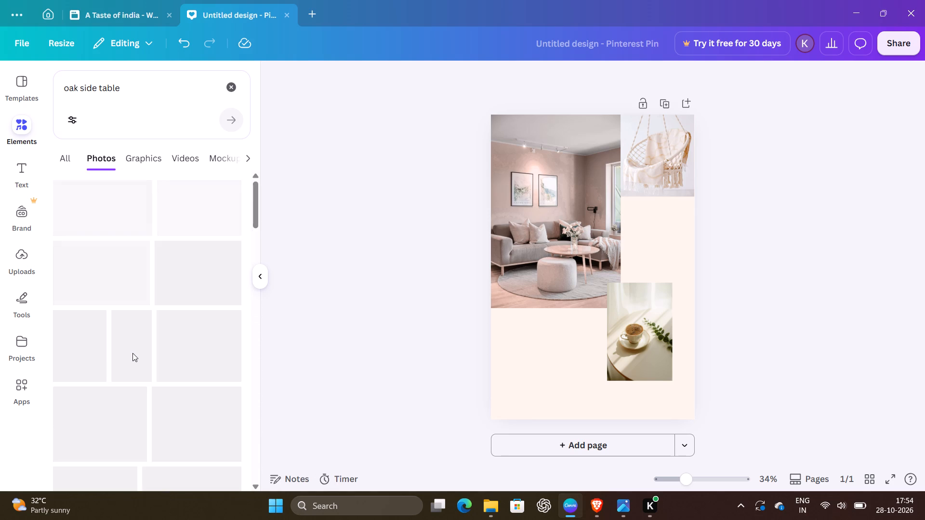
{"action": "scroll", "coordinate": [132, 353], "scroll_direction": "down", "scroll_amount": 3}
{"action": "scroll", "coordinate": [132, 353], "scroll_direction": "up", "scroll_amount": 4}
{"action": "scroll", "coordinate": [132, 353], "scroll_direction": "down", "scroll_amount": 4}
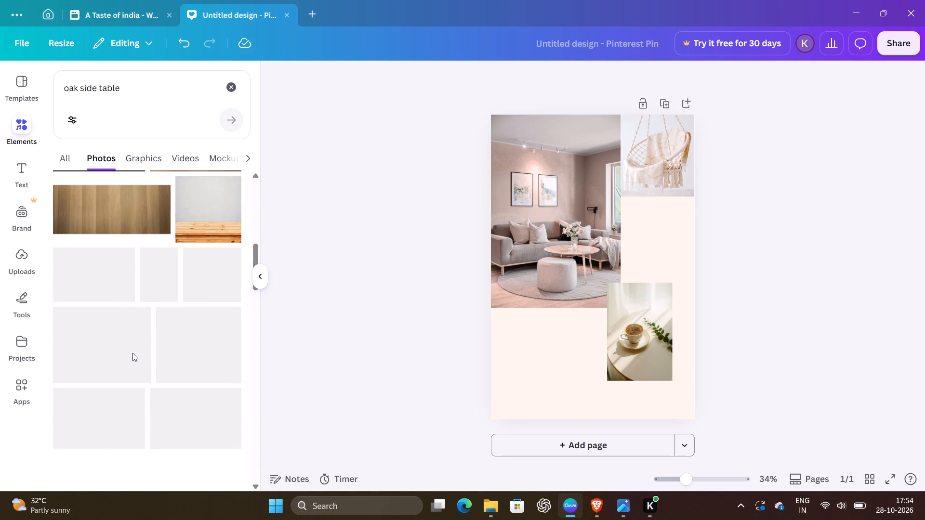
{"action": "scroll", "coordinate": [132, 353], "scroll_direction": "down", "scroll_amount": 4}
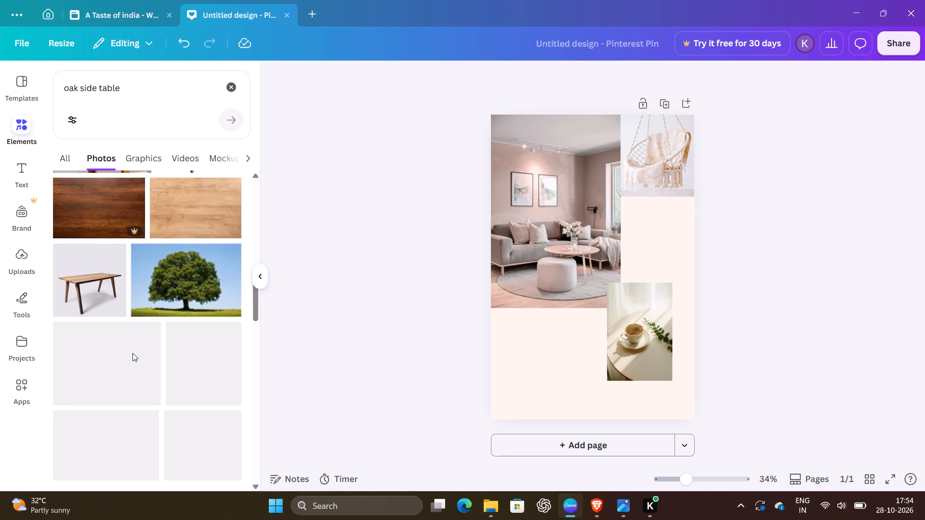
{"action": "scroll", "coordinate": [132, 353], "scroll_direction": "down", "scroll_amount": 3}
{"action": "scroll", "coordinate": [132, 353], "scroll_direction": "up", "scroll_amount": 2}
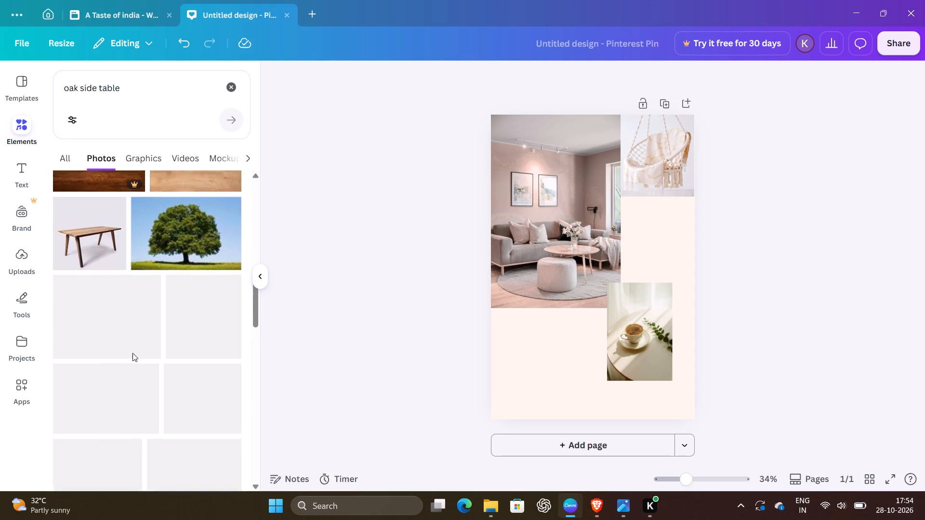
{"action": "scroll", "coordinate": [132, 353], "scroll_direction": "up", "scroll_amount": 1}
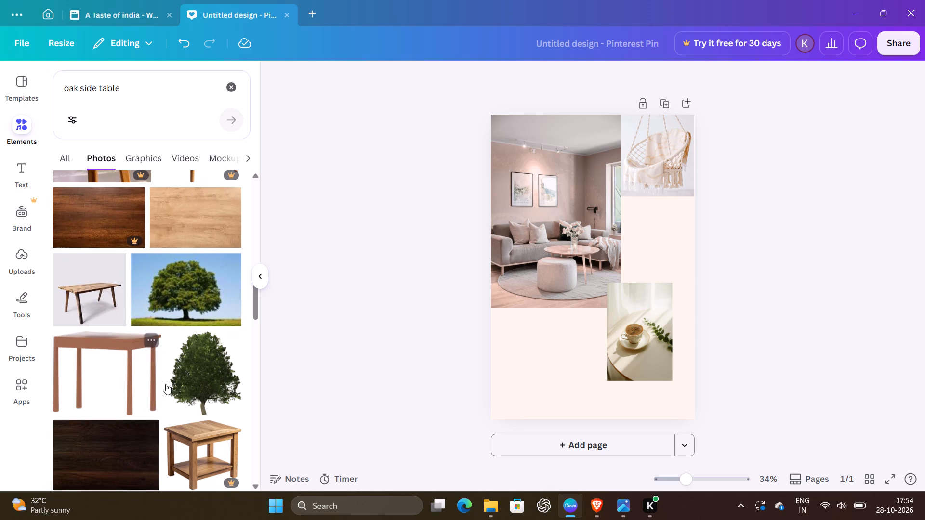
{"action": "scroll", "coordinate": [166, 384], "scroll_direction": "down", "scroll_amount": 10}
{"action": "scroll", "coordinate": [166, 384], "scroll_direction": "up", "scroll_amount": 2}
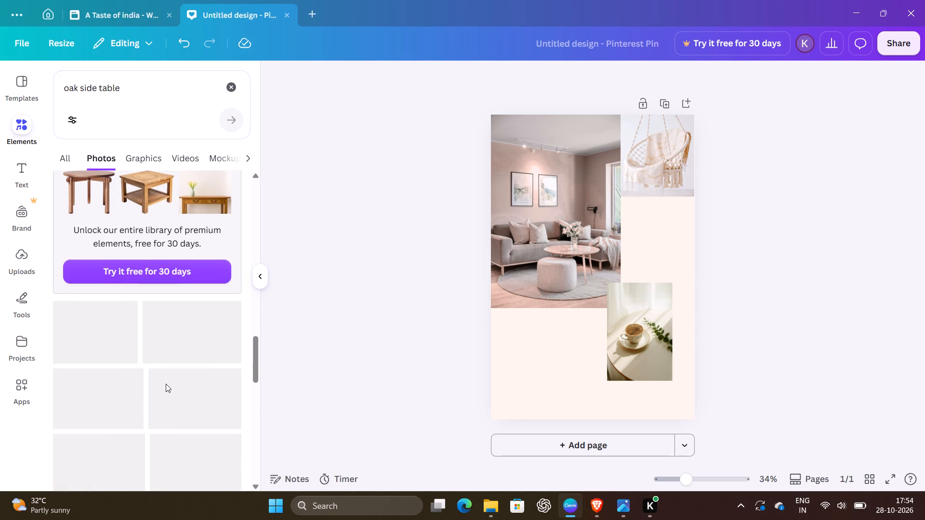
{"action": "scroll", "coordinate": [166, 384], "scroll_direction": "down", "scroll_amount": 3}
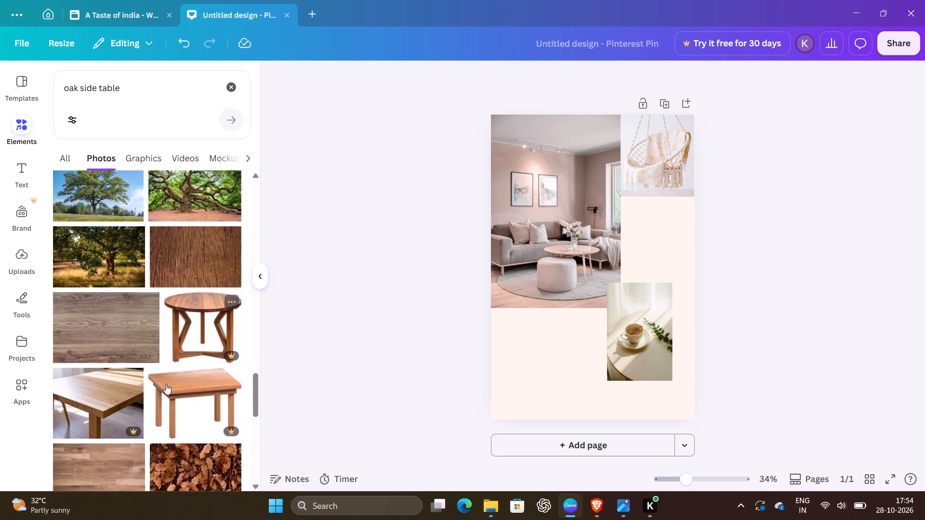
{"action": "scroll", "coordinate": [166, 384], "scroll_direction": "down", "scroll_amount": 4}
{"action": "scroll", "coordinate": [166, 384], "scroll_direction": "up", "scroll_amount": 2}
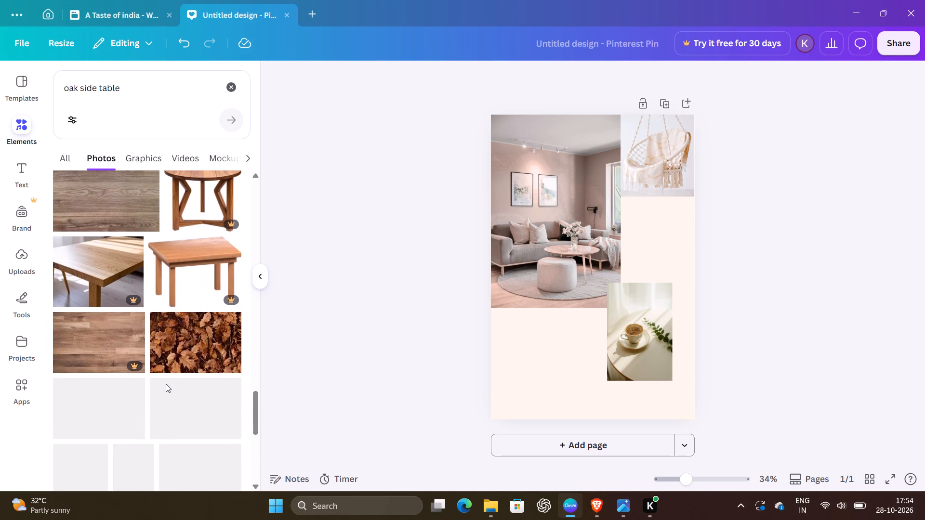
{"action": "scroll", "coordinate": [166, 384], "scroll_direction": "up", "scroll_amount": 18}
{"action": "scroll", "coordinate": [166, 384], "scroll_direction": "up", "scroll_amount": 5}
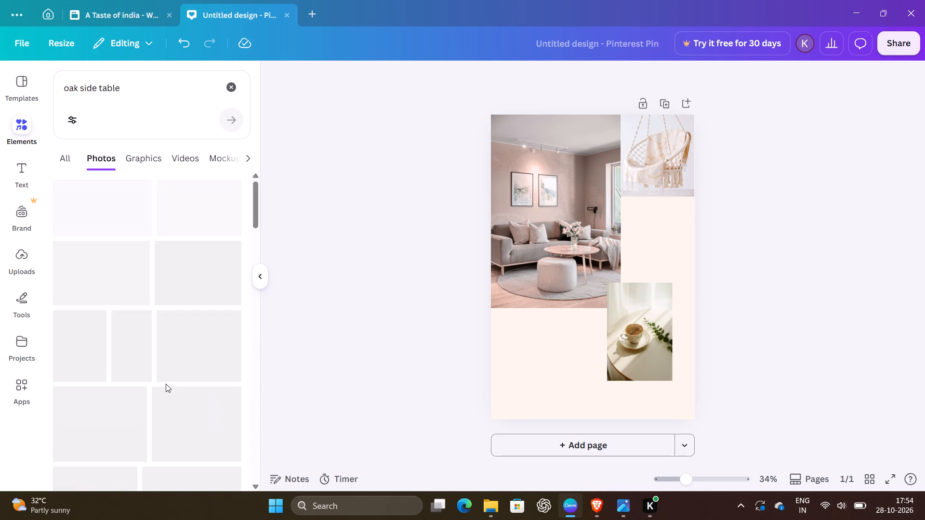
{"action": "scroll", "coordinate": [166, 384], "scroll_direction": "up", "scroll_amount": 4}
Add the free photo of a slatted wooden table on a plain light grey background to the pin.
{"action": "scroll", "coordinate": [166, 384], "scroll_direction": "down", "scroll_amount": 1}
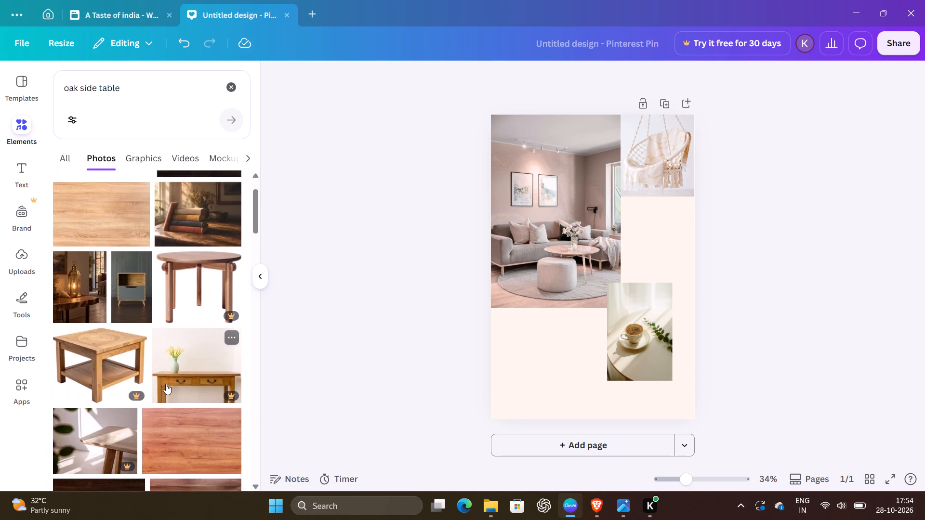
{"action": "scroll", "coordinate": [166, 384], "scroll_direction": "down", "scroll_amount": 1}
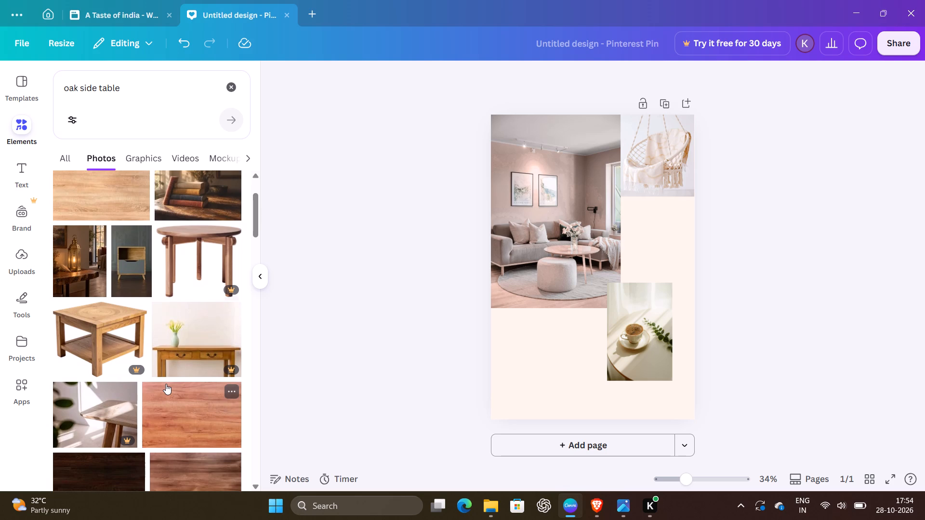
{"action": "scroll", "coordinate": [166, 384], "scroll_direction": "down", "scroll_amount": 2}
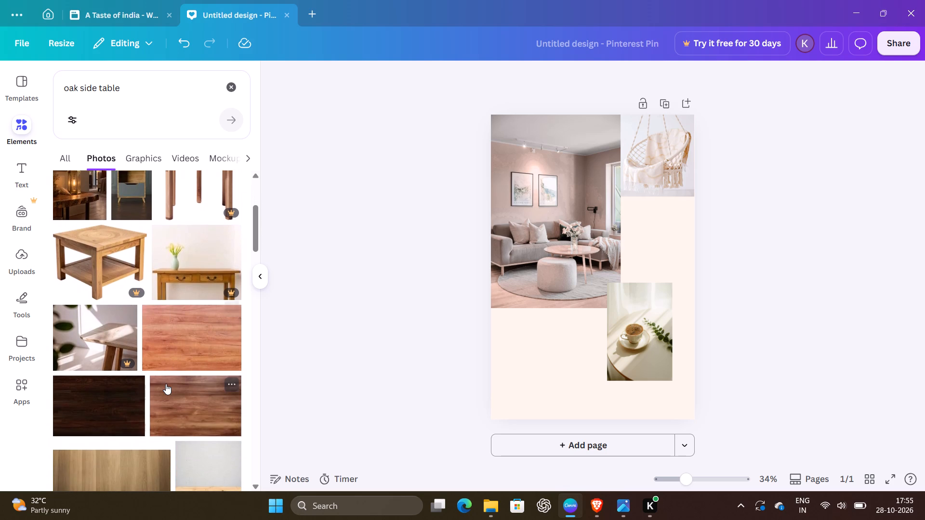
{"action": "scroll", "coordinate": [166, 384], "scroll_direction": "down", "scroll_amount": 3}
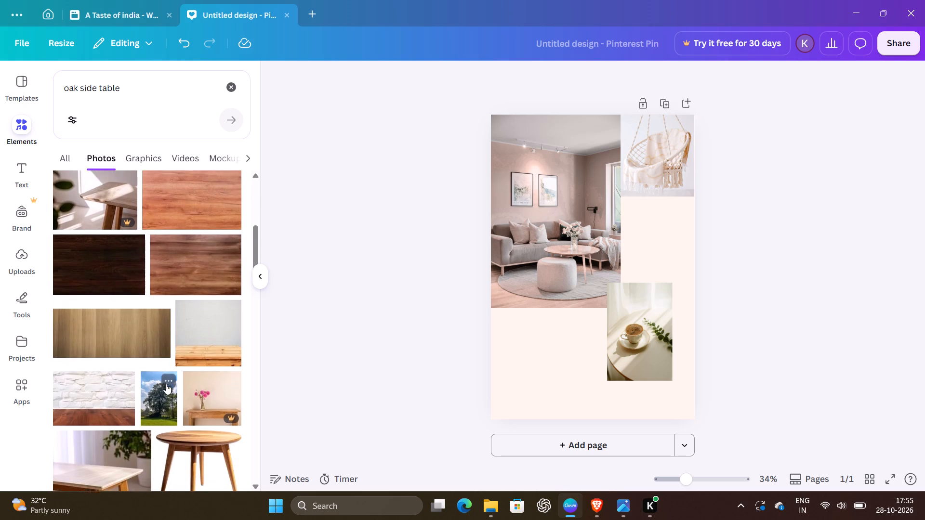
{"action": "scroll", "coordinate": [166, 384], "scroll_direction": "down", "scroll_amount": 2}
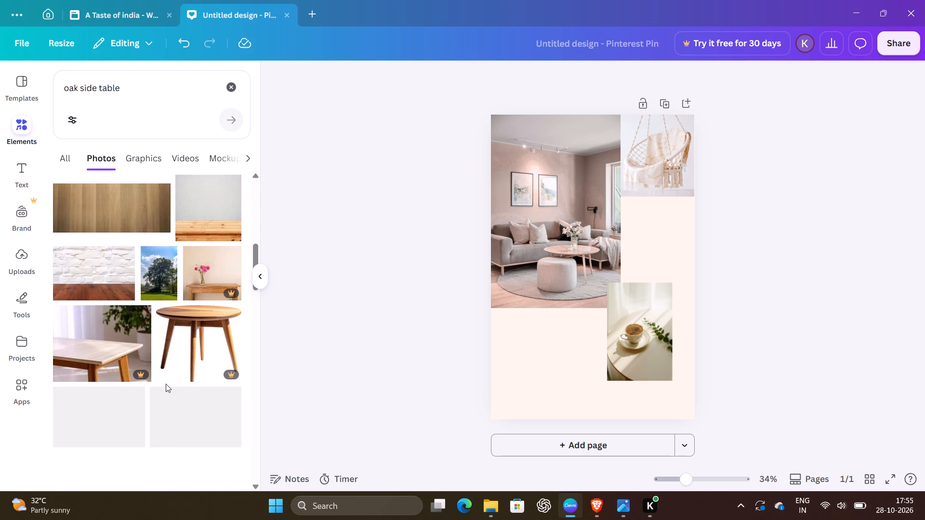
{"action": "scroll", "coordinate": [166, 384], "scroll_direction": "down", "scroll_amount": 3}
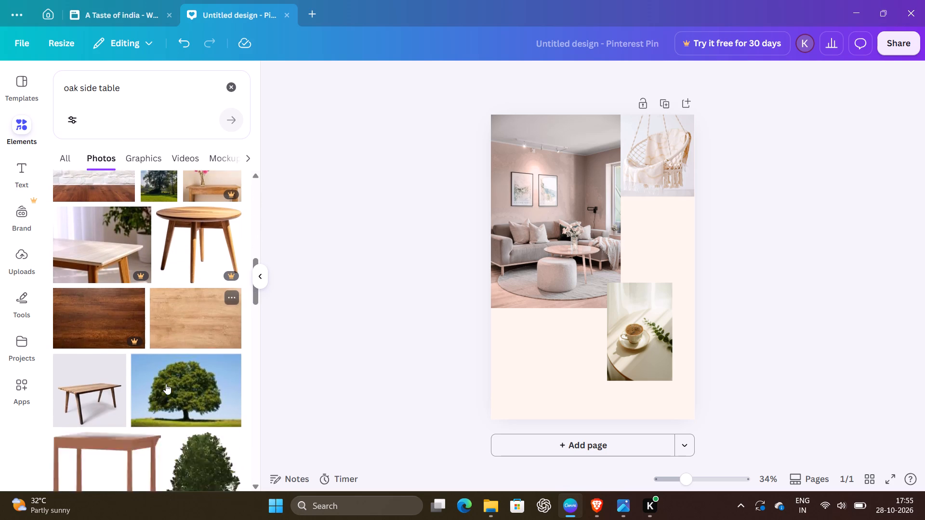
{"action": "scroll", "coordinate": [166, 384], "scroll_direction": "down", "scroll_amount": 3}
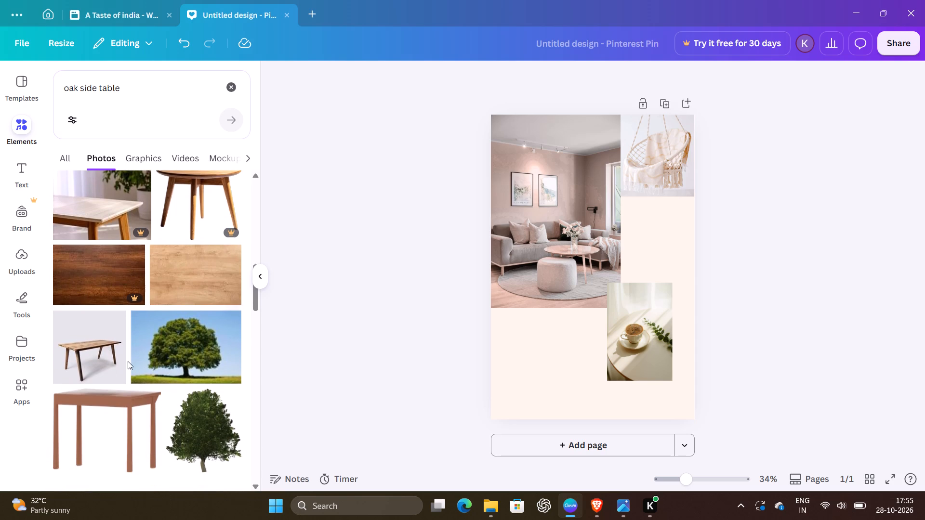
{"action": "left_click", "coordinate": [118, 354]}
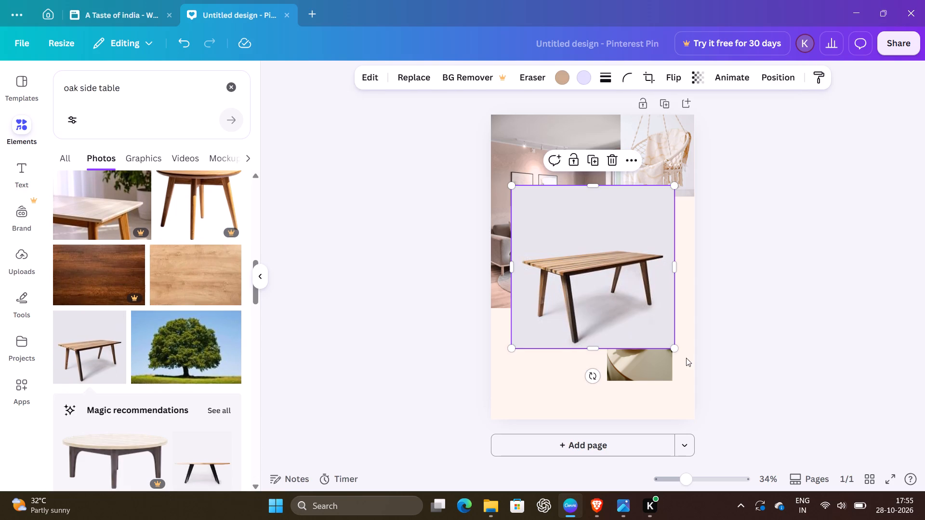
Shrink the wooden table photo to a small square and place it directly below the hanging chair, beside the living room photo.
{"action": "left_click_drag", "start_coordinate": [673, 349], "coordinate": [566, 289]}
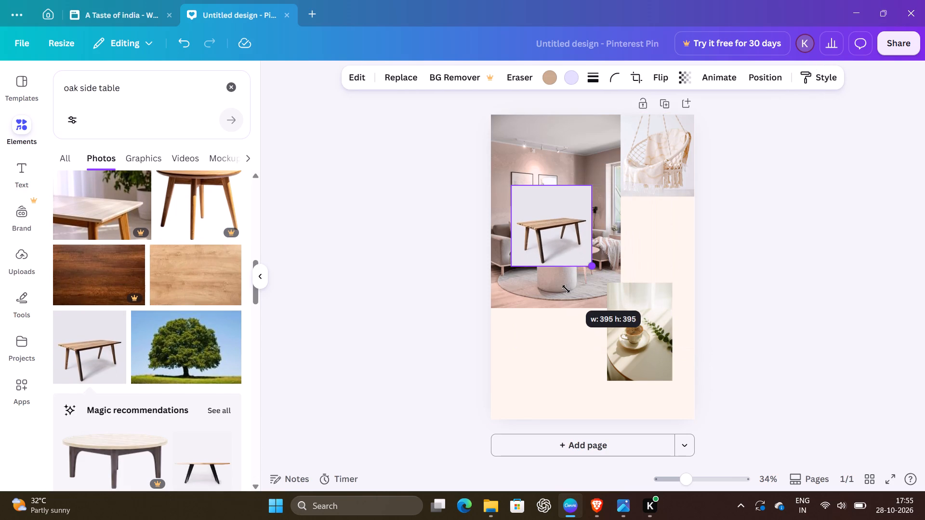
{"action": "left_click_drag", "start_coordinate": [566, 289], "coordinate": [555, 280]}
{"action": "left_click_drag", "start_coordinate": [542, 211], "coordinate": [639, 249]}
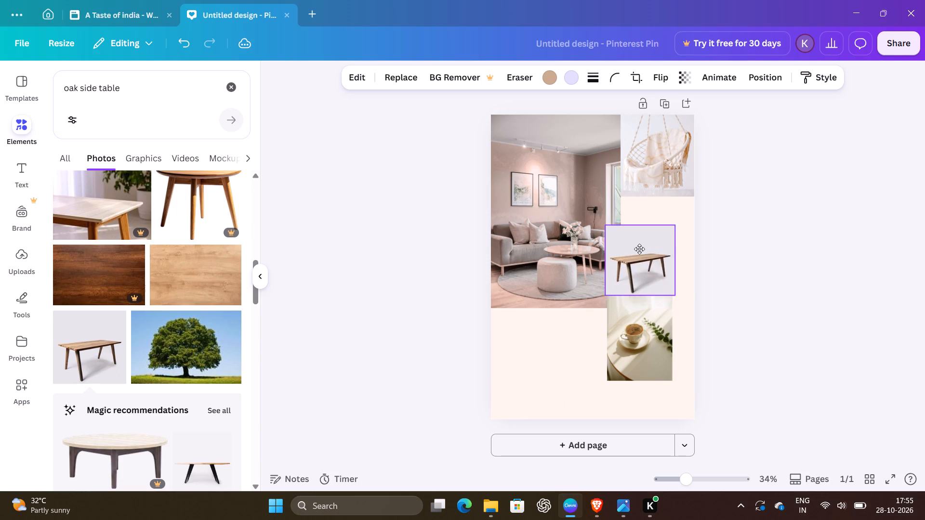
{"action": "left_click_drag", "start_coordinate": [639, 249], "coordinate": [656, 240]}
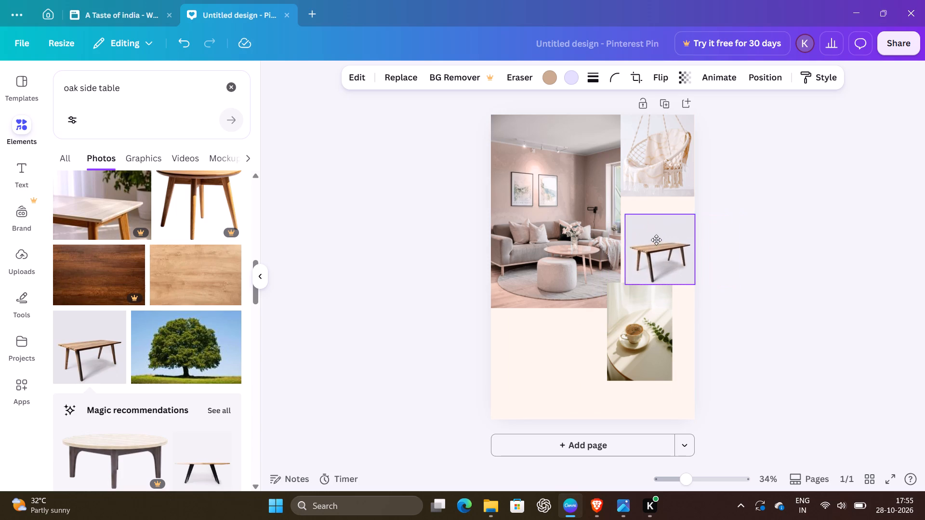
{"action": "left_click_drag", "start_coordinate": [656, 240], "coordinate": [655, 222]}
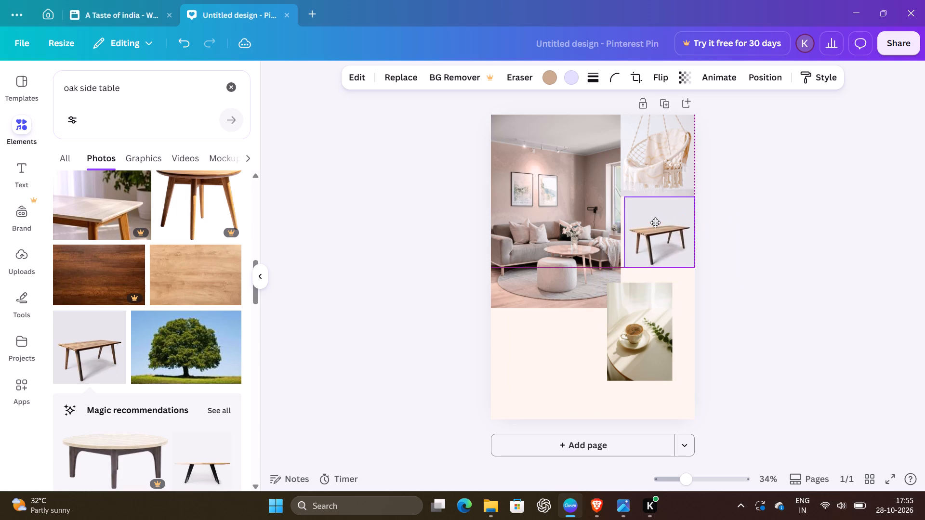
{"action": "left_click_drag", "start_coordinate": [655, 222], "coordinate": [654, 225]}
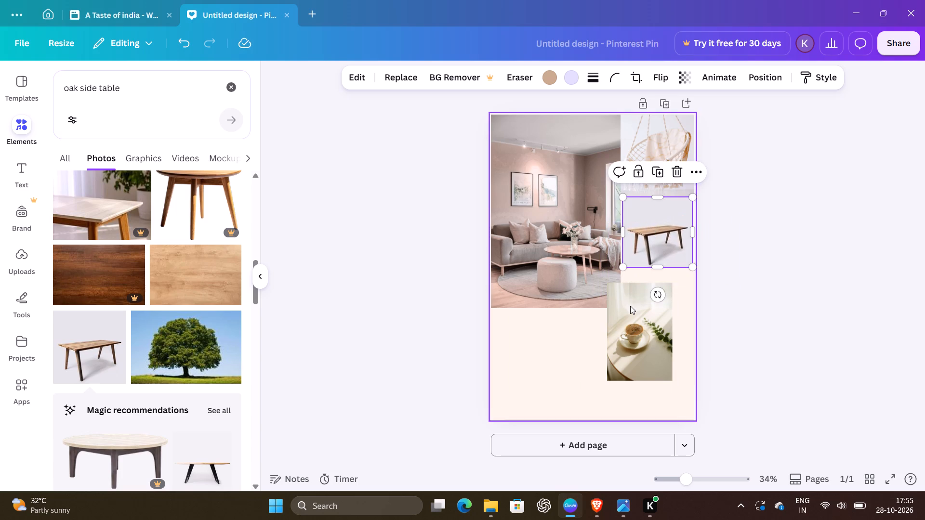
Move the coffee cup photo directly beneath the wooden table photo, aligned with its left edge.
{"action": "left_click_drag", "start_coordinate": [630, 306], "coordinate": [646, 291]}
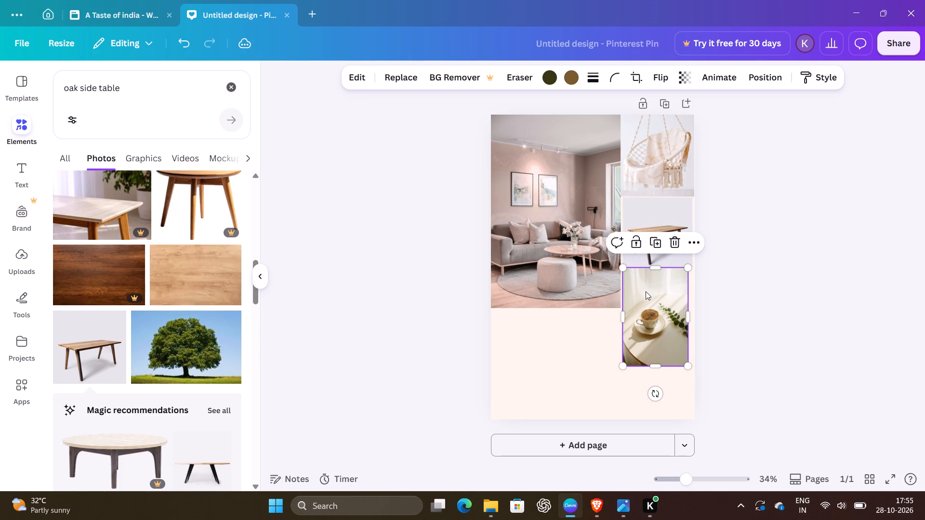
{"action": "left_click", "coordinate": [727, 288]}
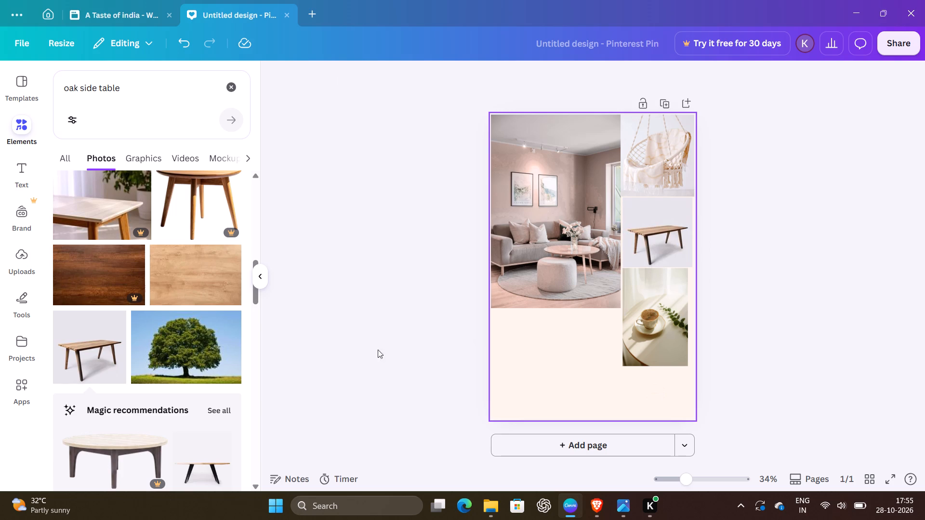
Search the element photos for "brass table lamp".
{"action": "left_click_drag", "start_coordinate": [159, 101], "coordinate": [83, 89]}
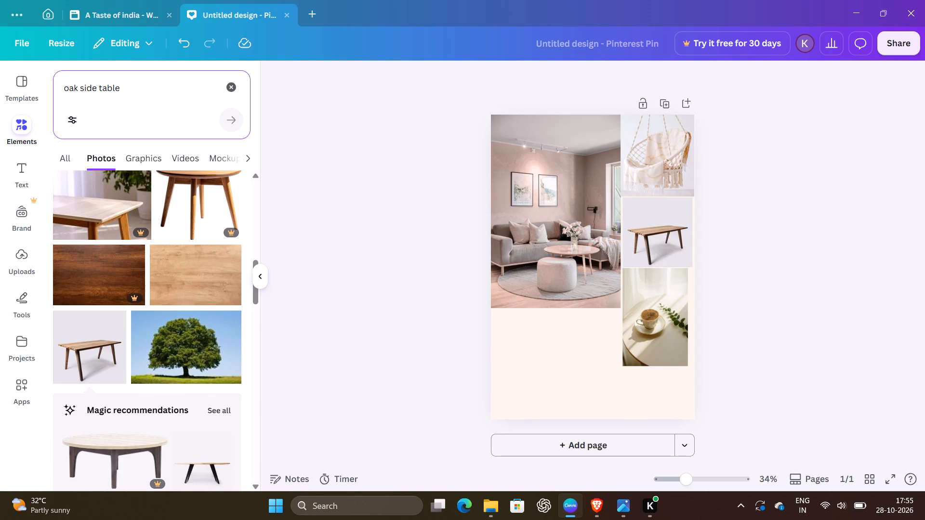
{"action": "triple_click", "coordinate": [83, 89]}
{"action": "left_click", "coordinate": [83, 89]}
{"action": "type", "text": "brass"}
{"action": "key", "text": "space"}
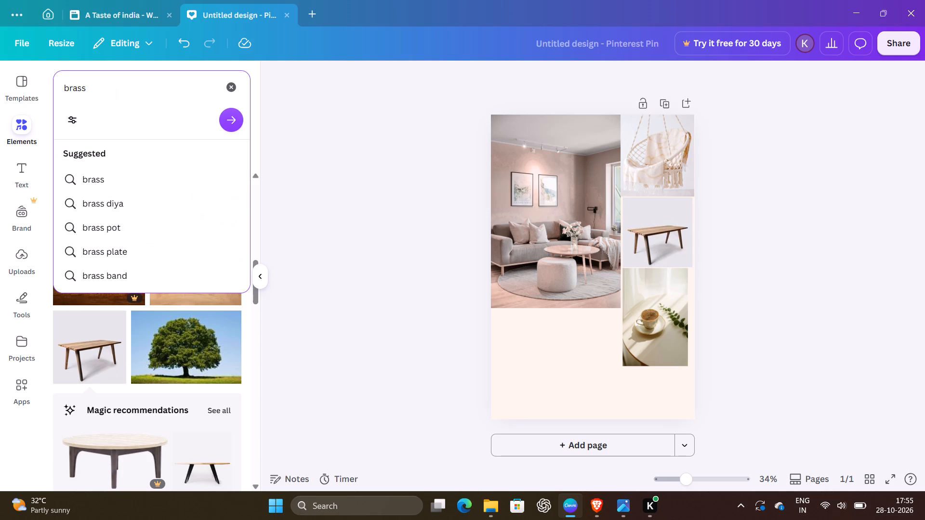
{"action": "type", "text": "table lamp"}
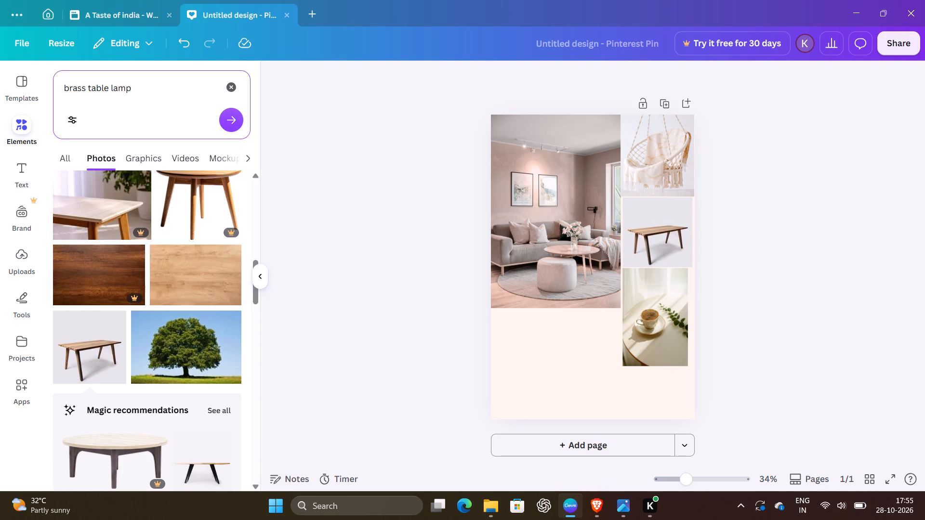
{"action": "key", "text": "Return"}
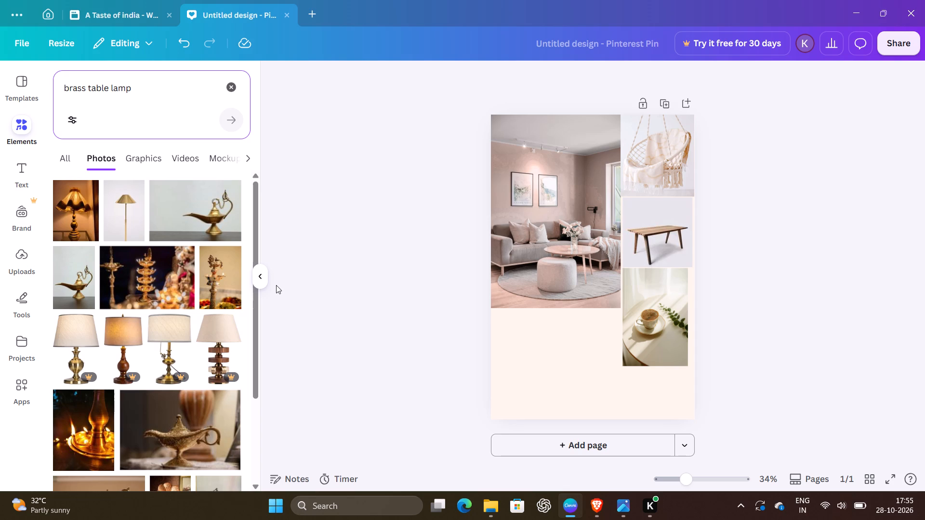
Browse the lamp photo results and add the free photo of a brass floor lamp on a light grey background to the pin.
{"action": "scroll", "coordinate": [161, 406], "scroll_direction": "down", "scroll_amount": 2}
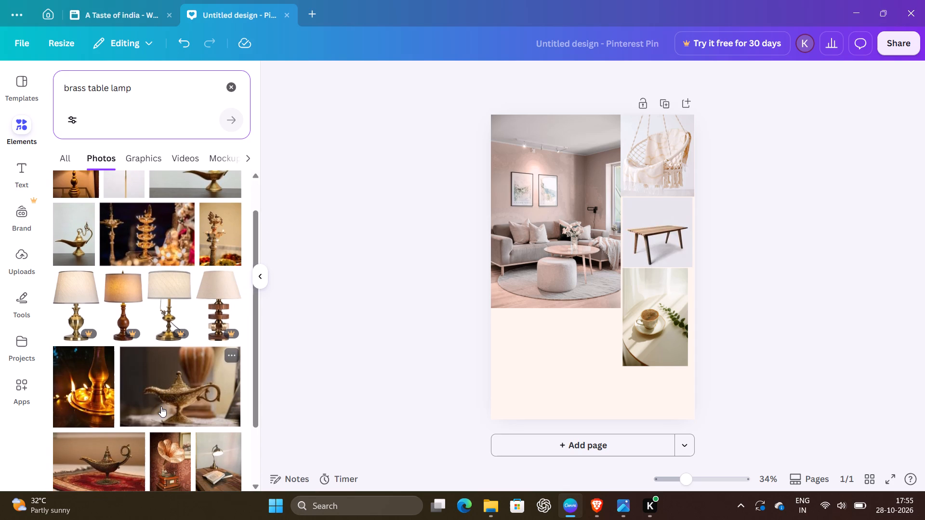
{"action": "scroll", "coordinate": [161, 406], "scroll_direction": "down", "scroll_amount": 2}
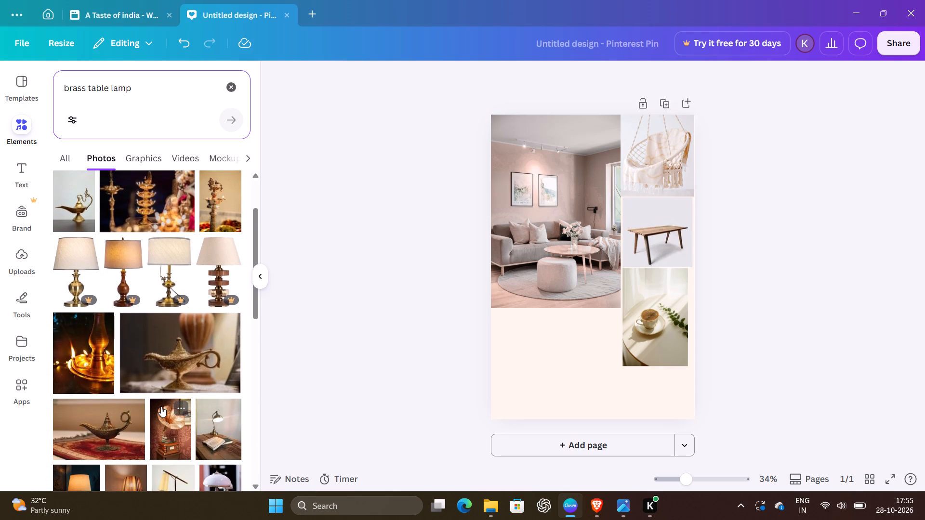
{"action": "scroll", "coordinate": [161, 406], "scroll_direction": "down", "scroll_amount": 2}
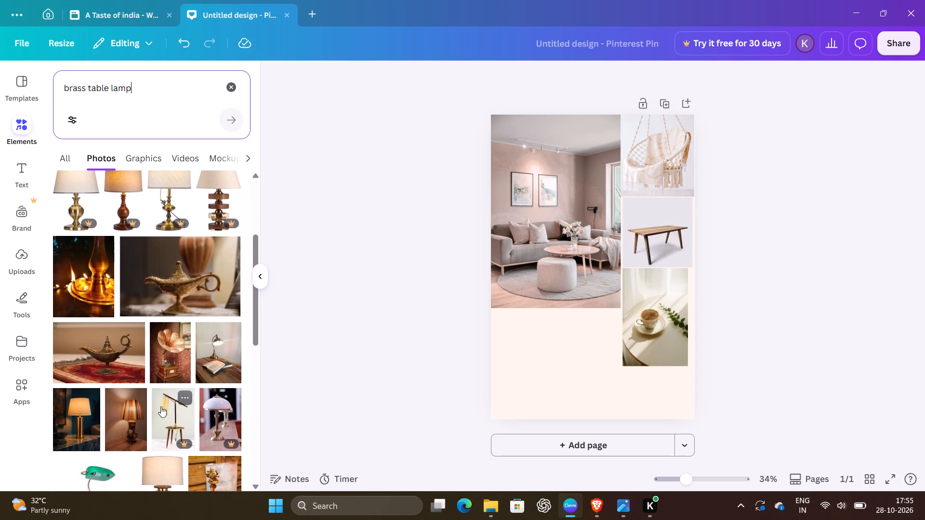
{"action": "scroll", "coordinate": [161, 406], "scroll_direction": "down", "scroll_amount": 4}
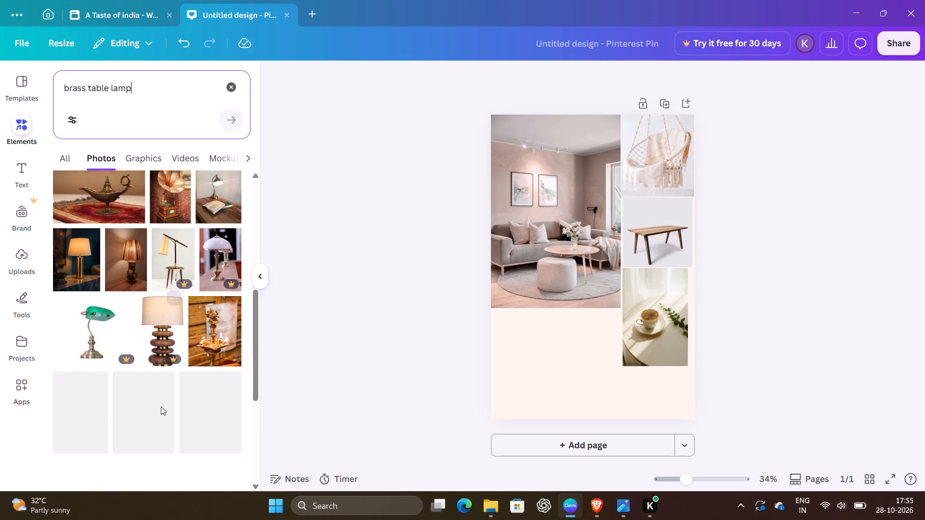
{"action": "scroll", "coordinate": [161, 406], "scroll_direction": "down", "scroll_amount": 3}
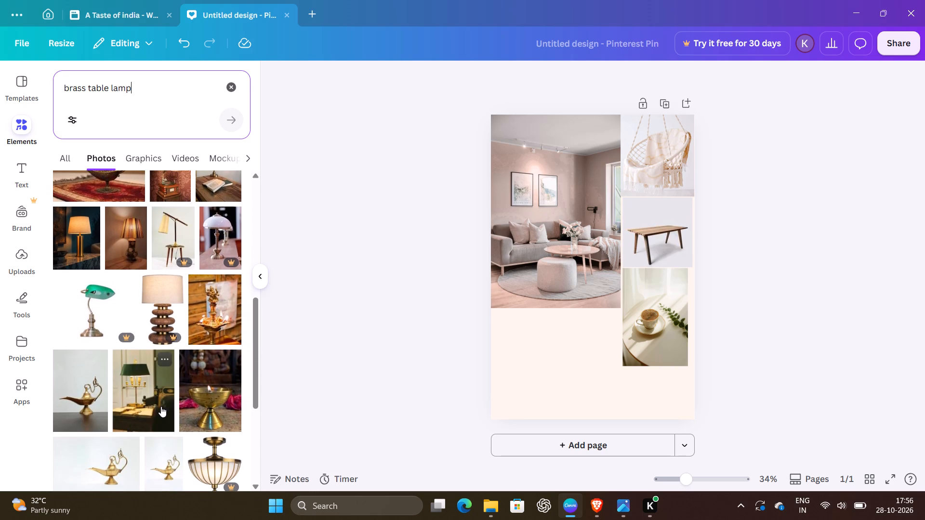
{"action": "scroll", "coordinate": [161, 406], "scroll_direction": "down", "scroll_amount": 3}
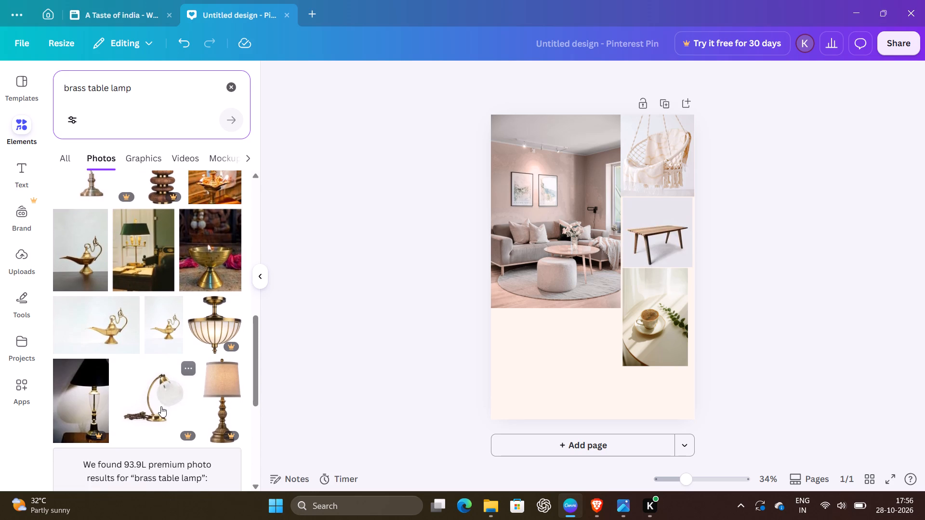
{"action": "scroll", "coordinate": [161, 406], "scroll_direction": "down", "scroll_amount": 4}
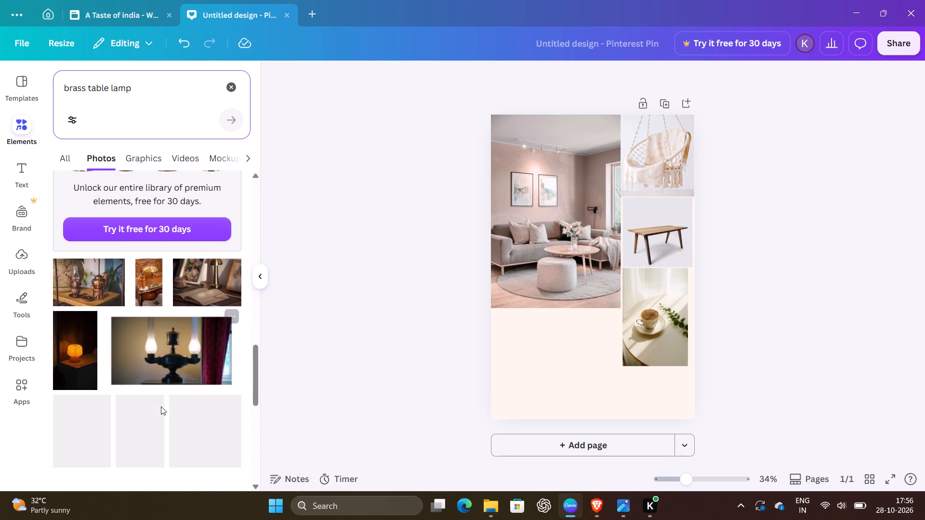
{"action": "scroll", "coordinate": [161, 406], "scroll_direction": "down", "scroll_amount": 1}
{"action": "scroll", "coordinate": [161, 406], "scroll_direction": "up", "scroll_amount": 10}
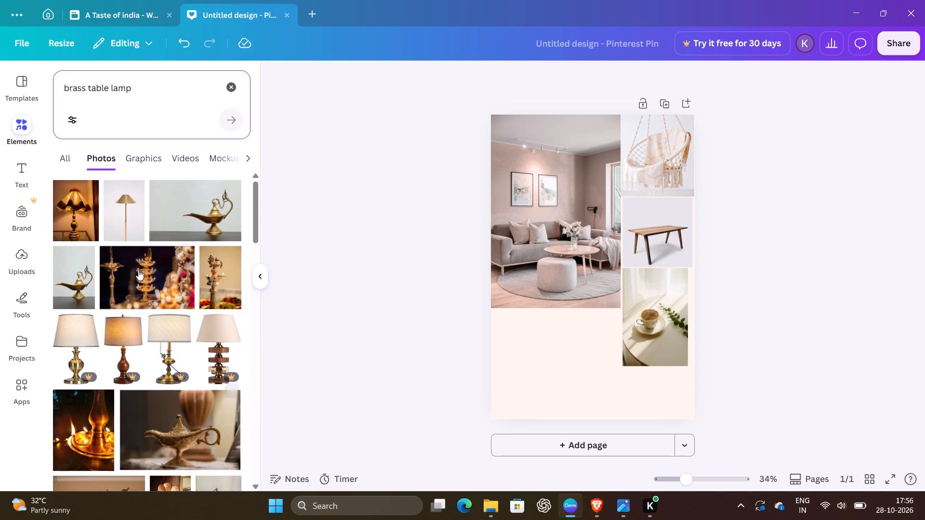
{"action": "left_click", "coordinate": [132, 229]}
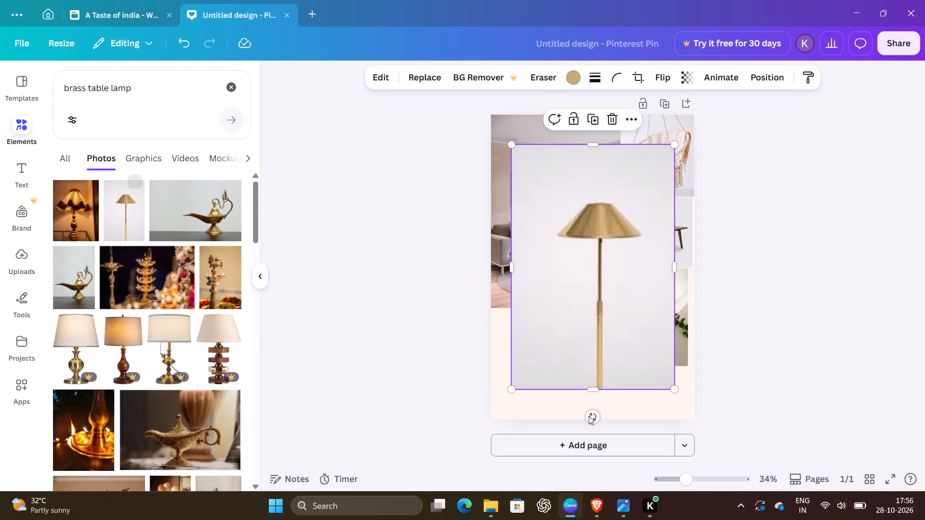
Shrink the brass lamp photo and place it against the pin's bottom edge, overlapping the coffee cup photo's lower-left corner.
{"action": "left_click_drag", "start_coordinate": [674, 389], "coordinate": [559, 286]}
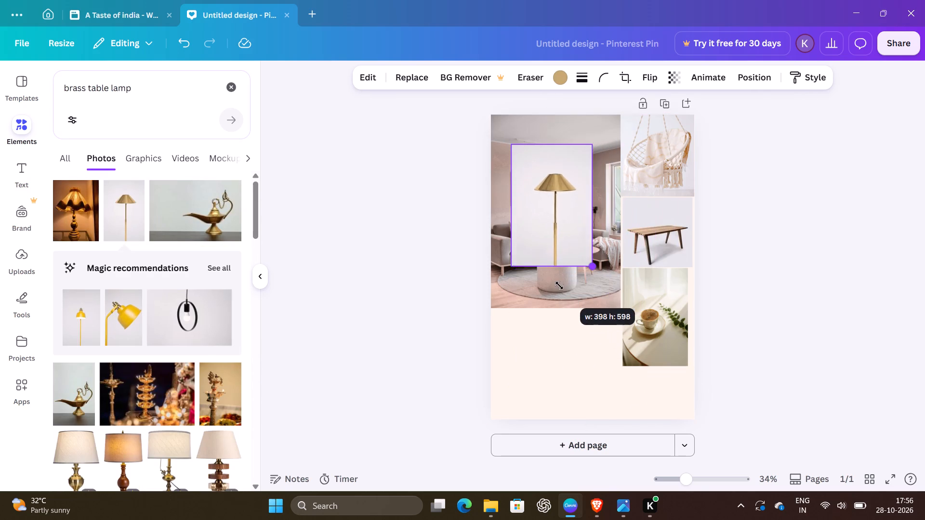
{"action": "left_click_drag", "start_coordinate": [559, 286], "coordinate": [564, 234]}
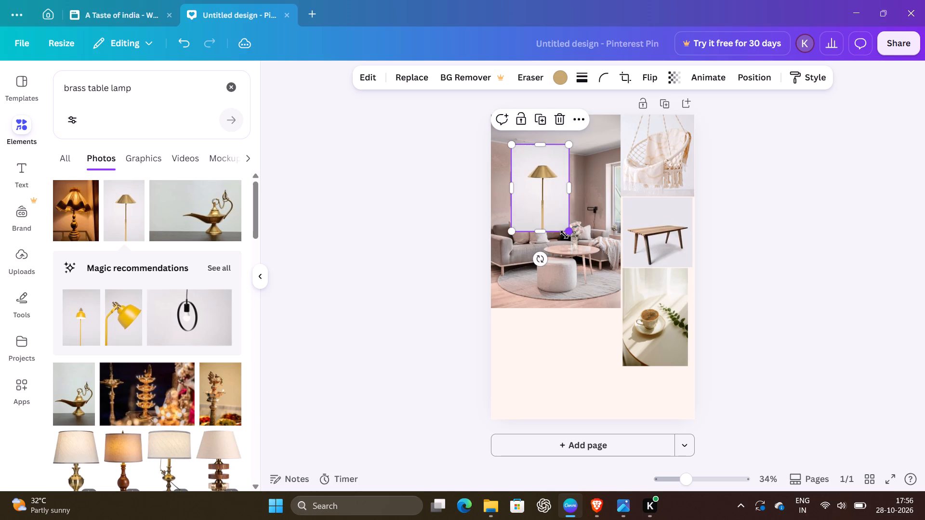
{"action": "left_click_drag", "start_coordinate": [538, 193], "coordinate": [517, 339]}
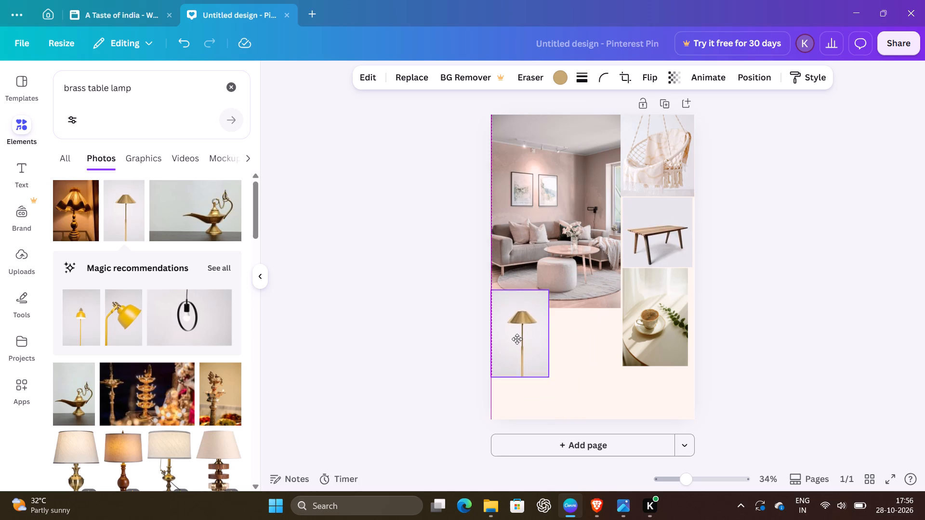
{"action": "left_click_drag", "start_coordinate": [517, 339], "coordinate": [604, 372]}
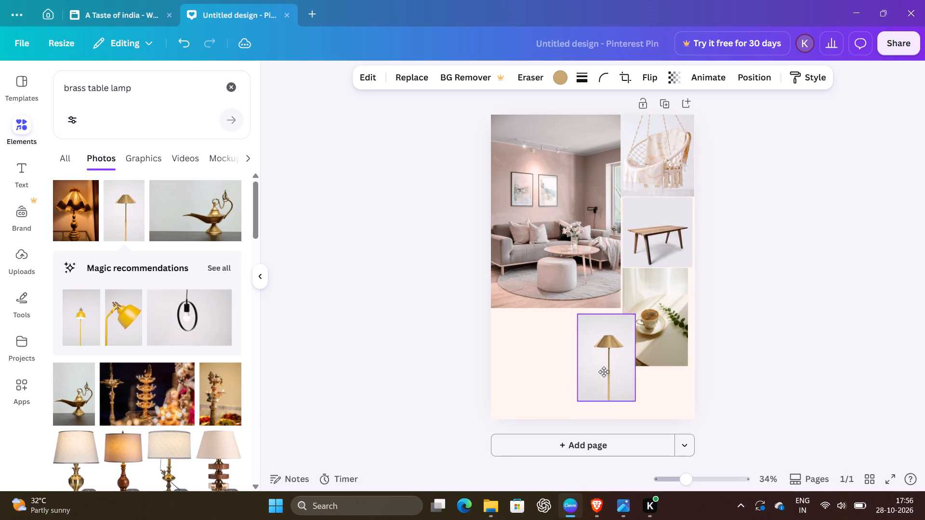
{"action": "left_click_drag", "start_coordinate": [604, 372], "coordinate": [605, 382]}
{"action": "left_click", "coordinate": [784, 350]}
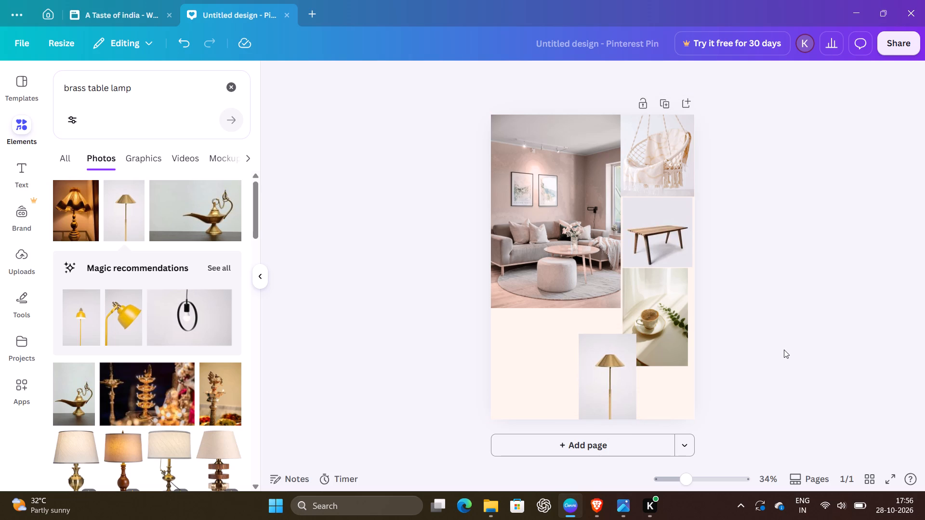
Add the free photo of a lit table lamp with a grey dome shade, standing on a wooden side table, to the pin.
{"action": "scroll", "coordinate": [122, 349], "scroll_direction": "down", "scroll_amount": 2}
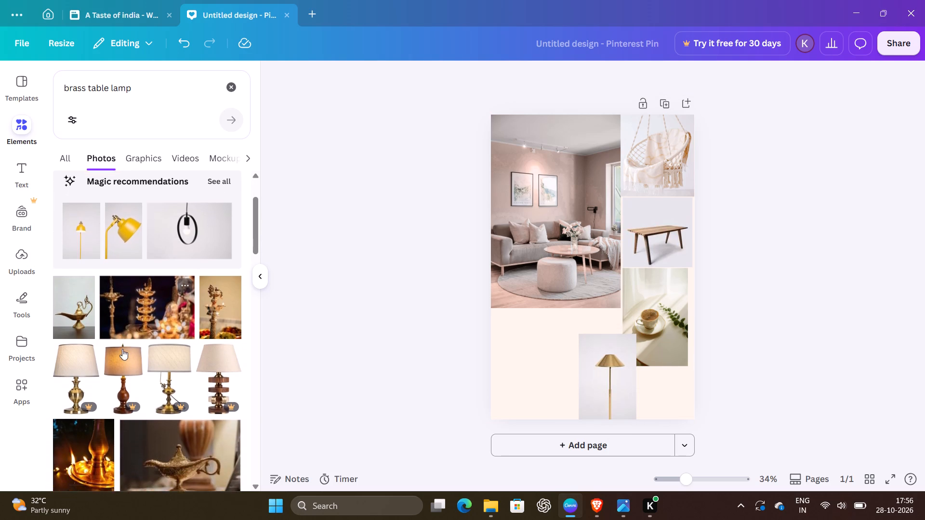
{"action": "scroll", "coordinate": [122, 349], "scroll_direction": "down", "scroll_amount": 3}
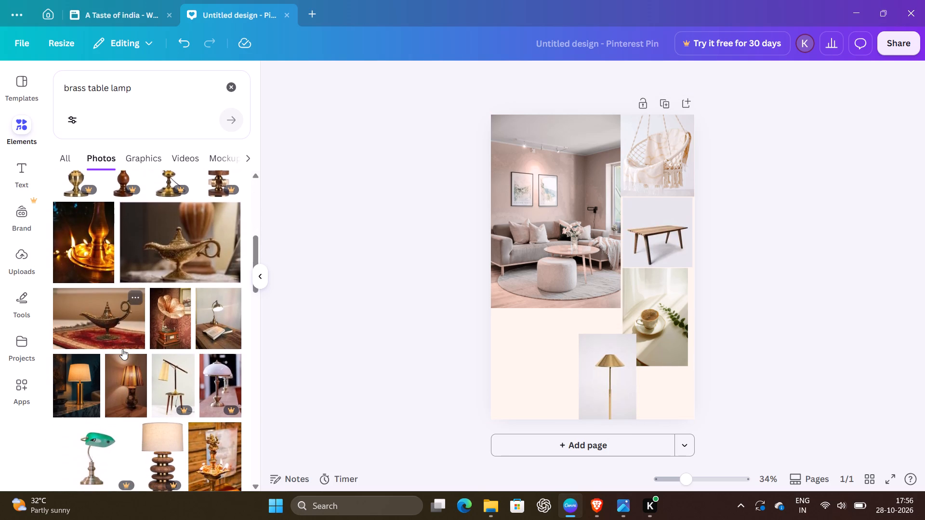
{"action": "scroll", "coordinate": [122, 349], "scroll_direction": "down", "scroll_amount": 3}
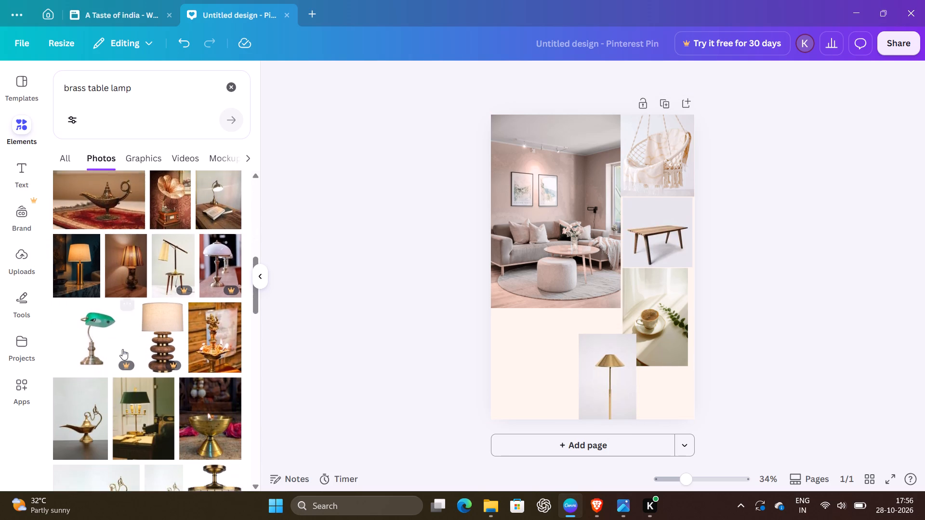
{"action": "scroll", "coordinate": [122, 349], "scroll_direction": "down", "scroll_amount": 4}
{"action": "scroll", "coordinate": [122, 349], "scroll_direction": "right", "scroll_amount": 1}
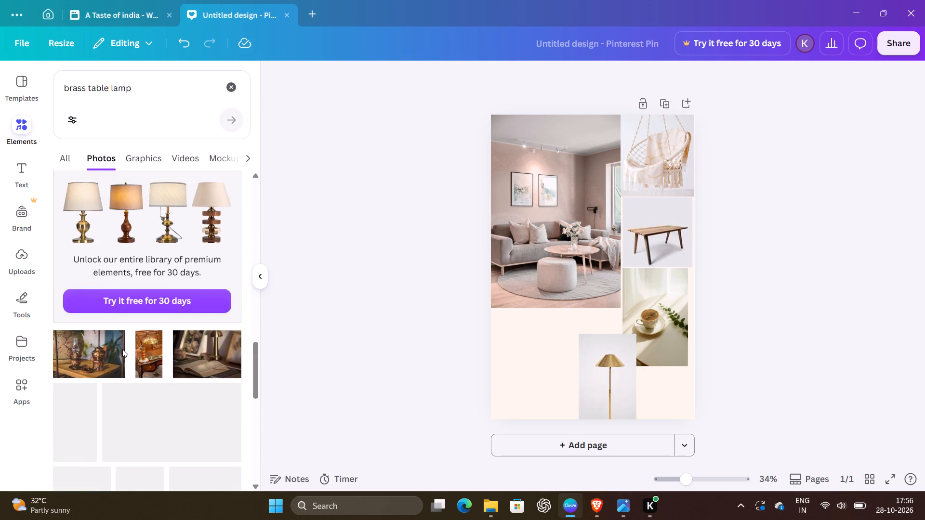
{"action": "scroll", "coordinate": [122, 349], "scroll_direction": "right", "scroll_amount": 1}
{"action": "scroll", "coordinate": [122, 349], "scroll_direction": "down", "scroll_amount": 1}
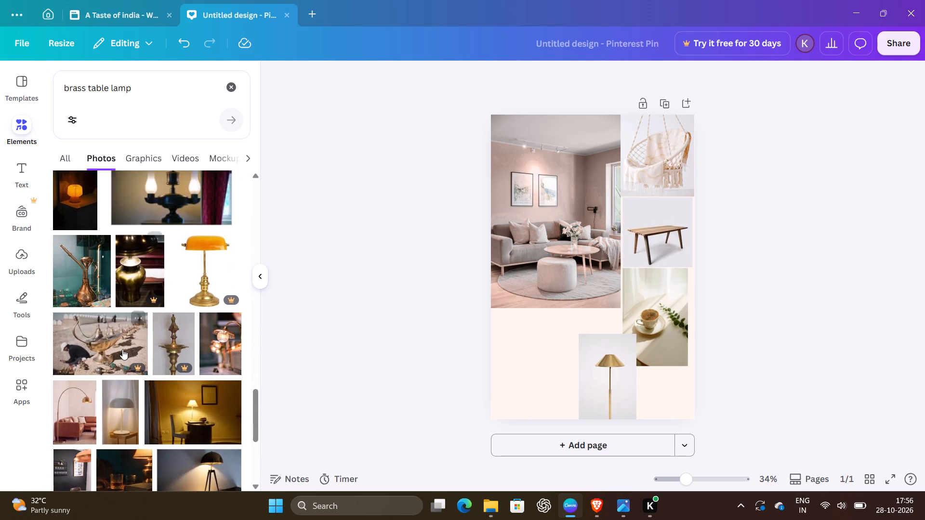
{"action": "scroll", "coordinate": [122, 349], "scroll_direction": "down", "scroll_amount": 3}
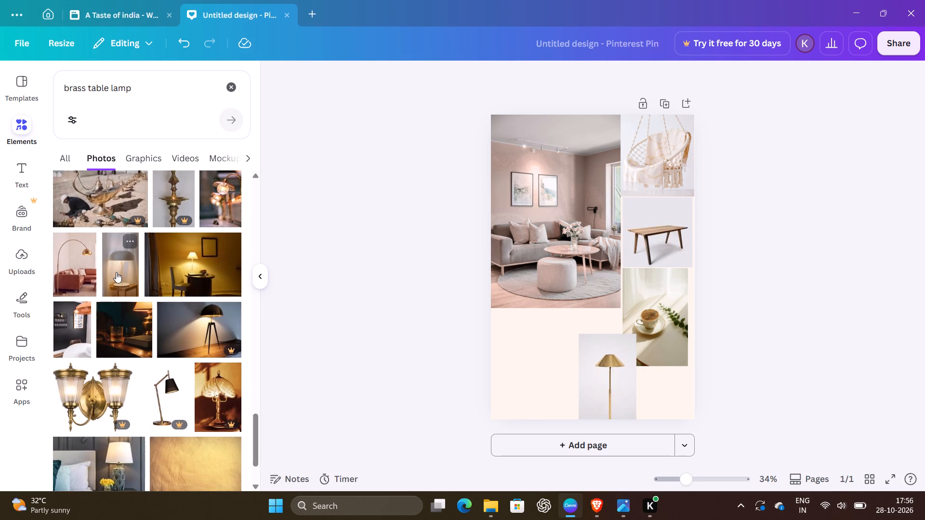
{"action": "left_click", "coordinate": [116, 273]}
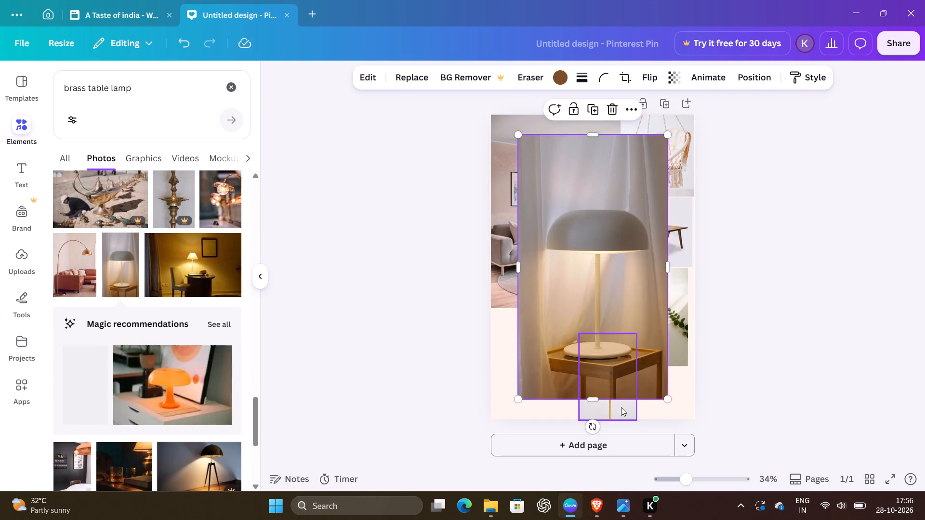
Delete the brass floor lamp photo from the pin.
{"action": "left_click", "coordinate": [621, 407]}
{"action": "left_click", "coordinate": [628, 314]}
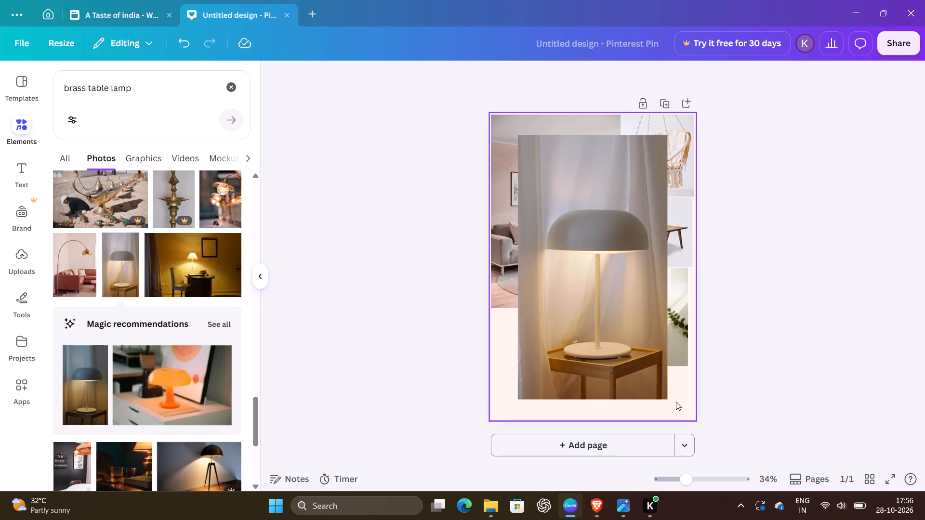
Crop the dome table lamp photo tighter around the lamp, trimming its top edge and both sides.
{"action": "left_click", "coordinate": [602, 141]}
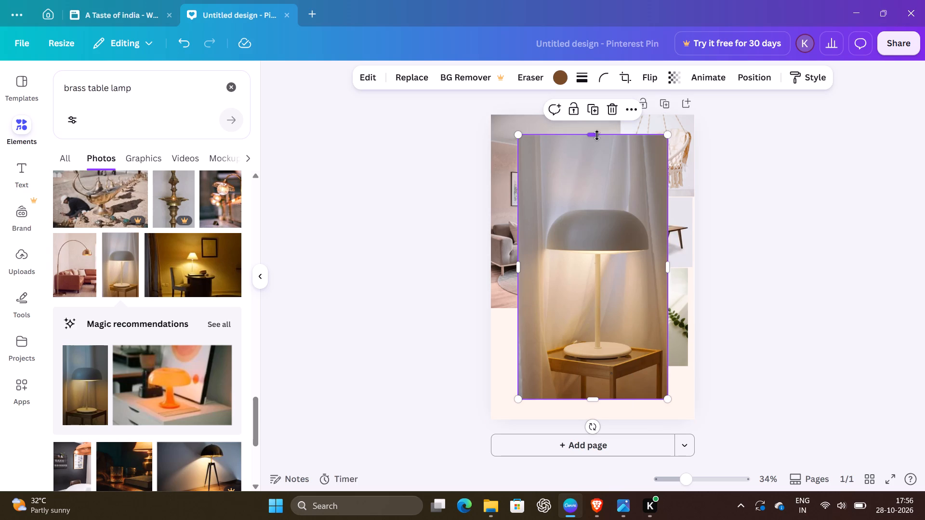
{"action": "left_click_drag", "start_coordinate": [597, 135], "coordinate": [604, 182]}
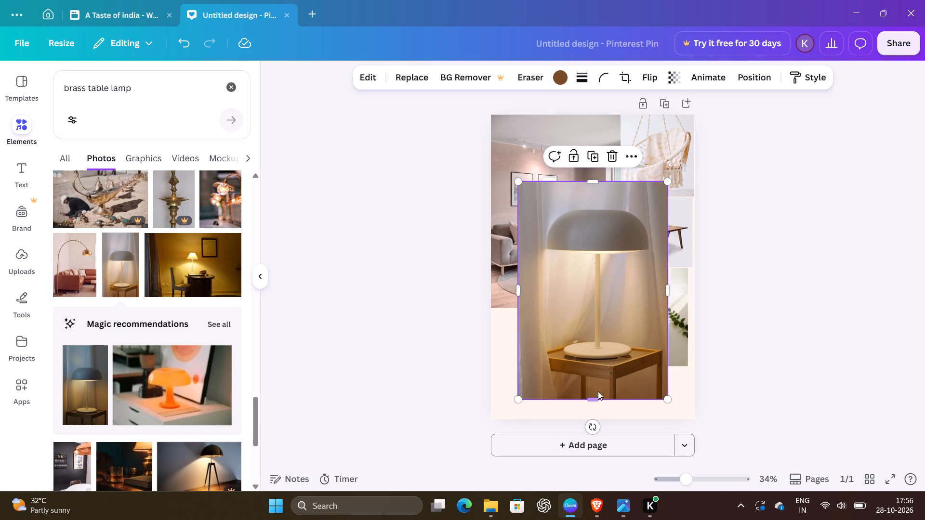
{"action": "left_click_drag", "start_coordinate": [519, 289], "coordinate": [531, 292]}
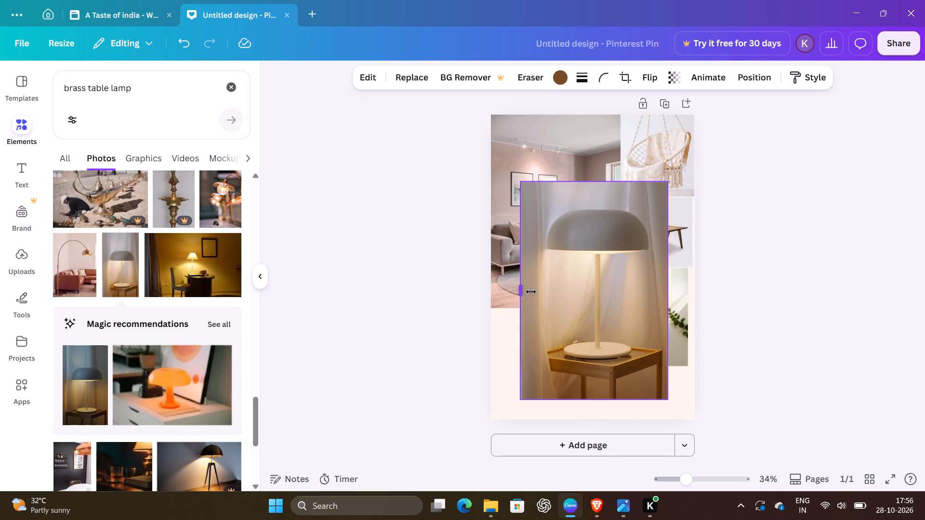
{"action": "left_click_drag", "start_coordinate": [531, 292], "coordinate": [533, 292]}
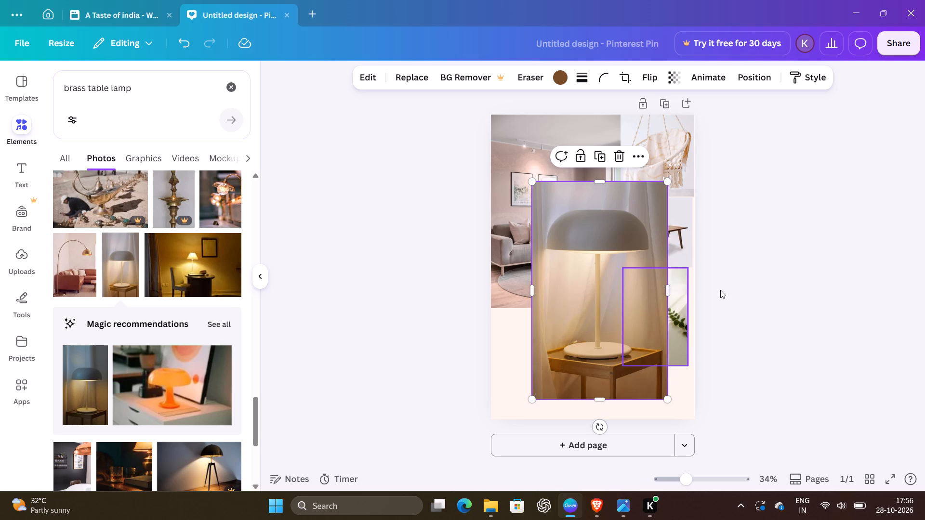
{"action": "left_click_drag", "start_coordinate": [664, 292], "coordinate": [655, 292]}
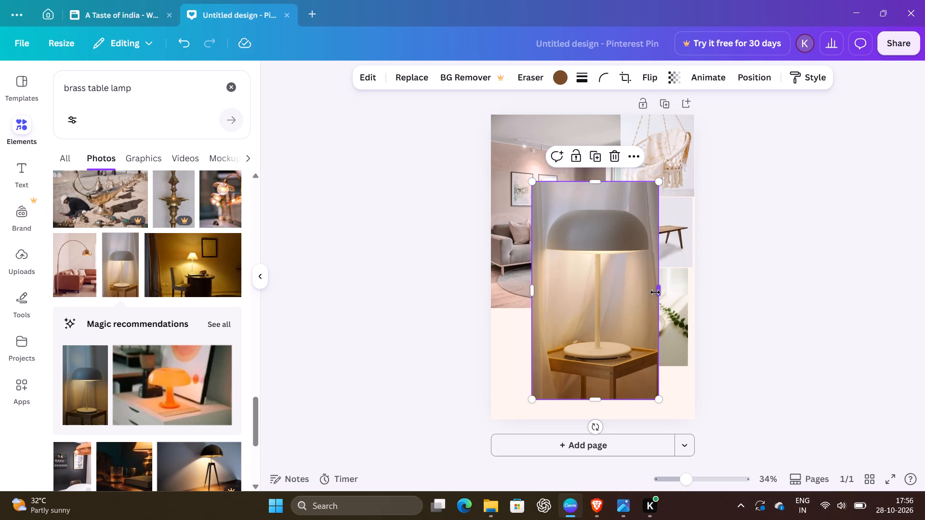
Shrink the dome table lamp photo and place it against the pin's bottom edge, slightly overlapping the coffee cup photo's lower-left corner.
{"action": "left_click_drag", "start_coordinate": [659, 396], "coordinate": [645, 307]}
{"action": "left_click", "coordinate": [598, 260]}
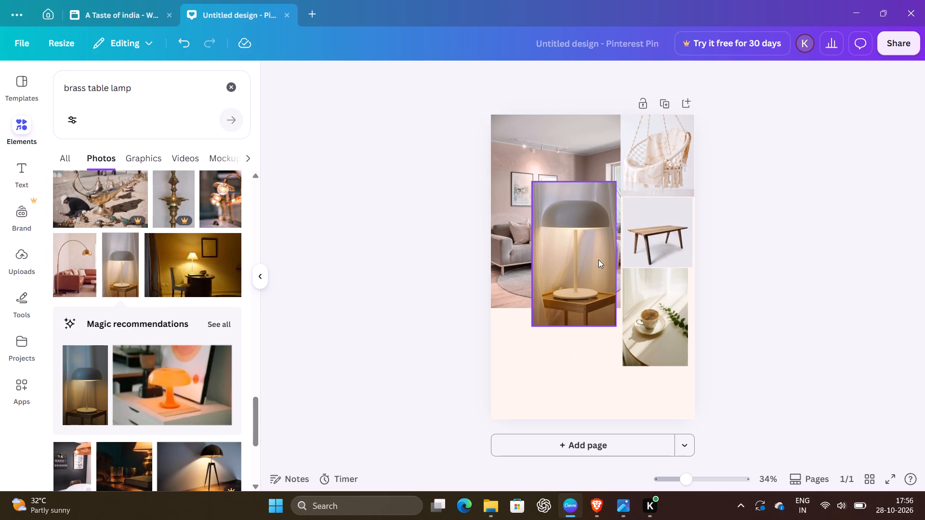
{"action": "left_click_drag", "start_coordinate": [571, 314], "coordinate": [580, 429]}
{"action": "left_click_drag", "start_coordinate": [625, 442], "coordinate": [608, 416]}
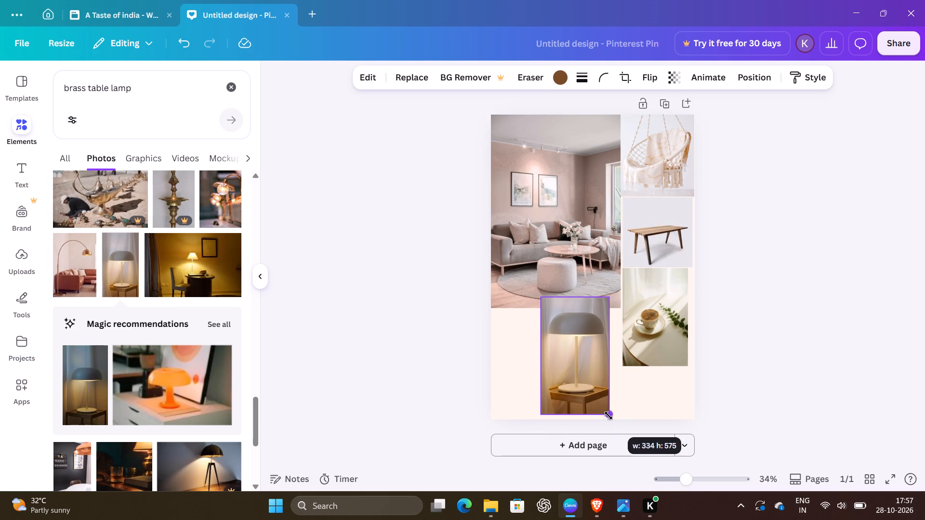
{"action": "left_click_drag", "start_coordinate": [608, 416], "coordinate": [591, 396]}
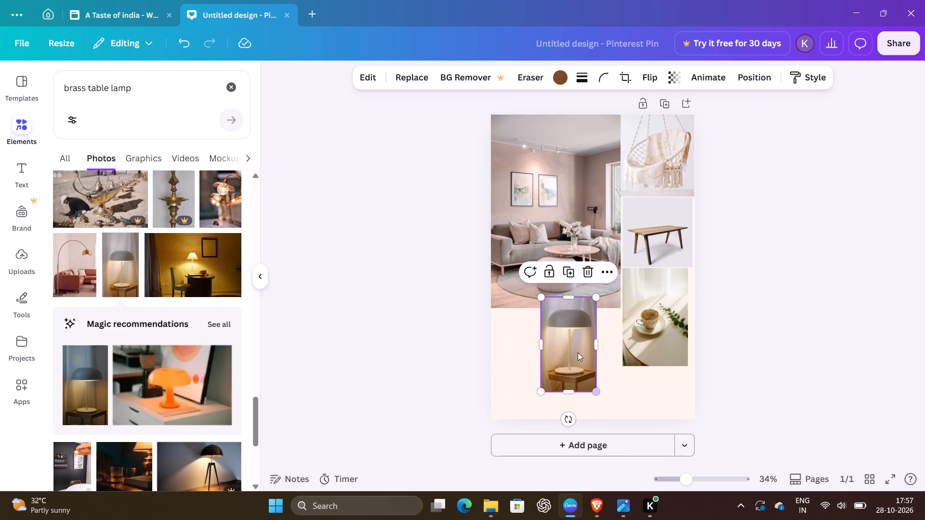
{"action": "left_click_drag", "start_coordinate": [580, 357], "coordinate": [615, 382]}
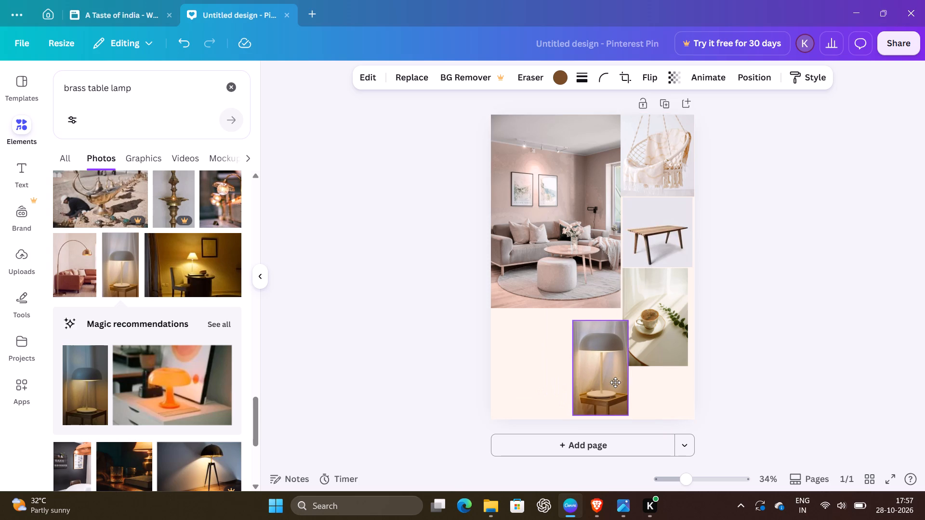
{"action": "left_click_drag", "start_coordinate": [615, 382], "coordinate": [612, 387]}
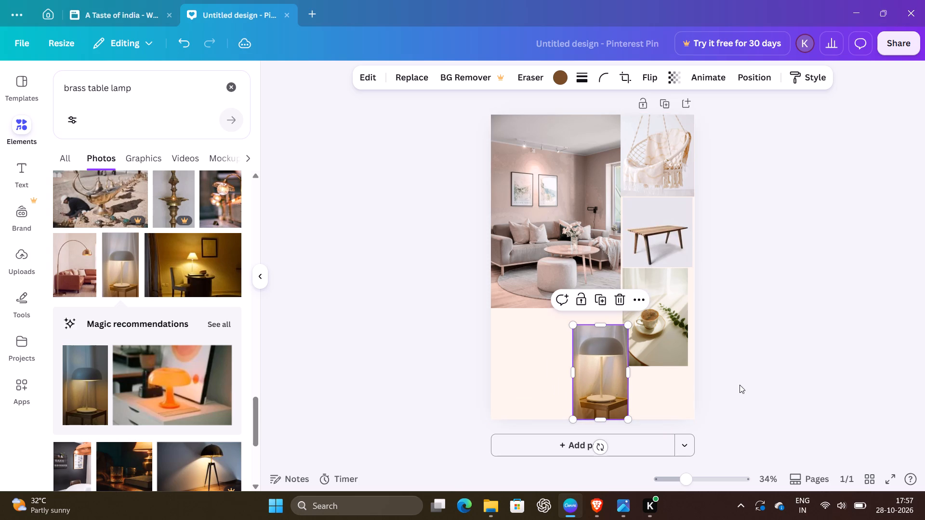
{"action": "left_click", "coordinate": [751, 379]}
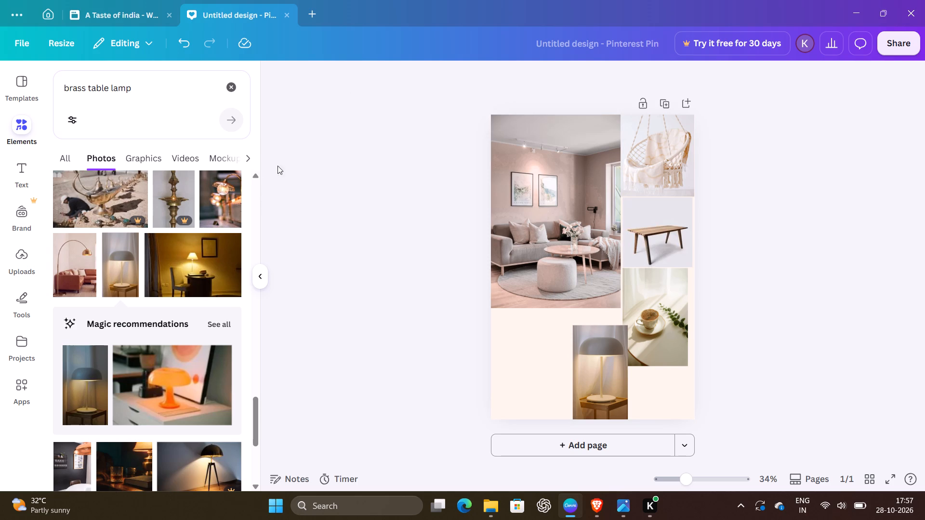
Replace the photo search with "warm pendant light".
{"action": "left_click_drag", "start_coordinate": [152, 98], "coordinate": [68, 94]}
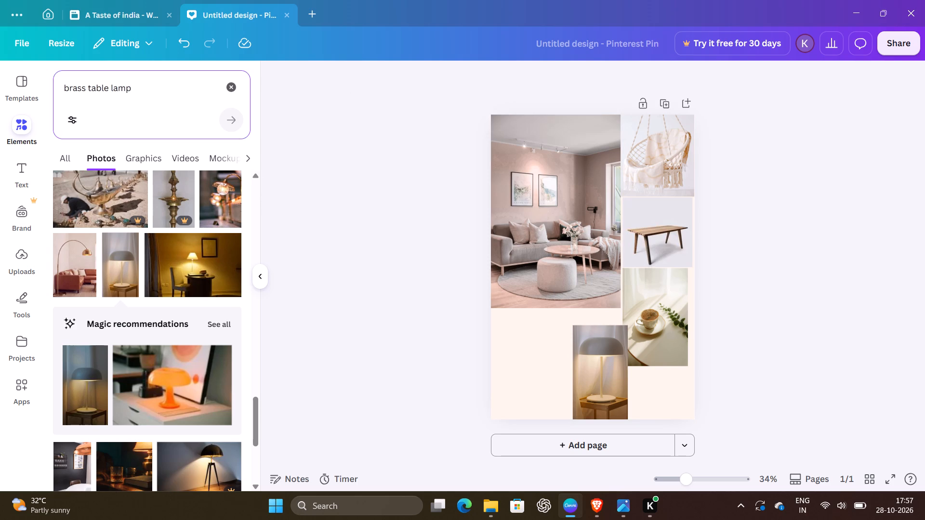
{"action": "left_click_drag", "start_coordinate": [68, 94], "coordinate": [58, 91]}
{"action": "left_click_drag", "start_coordinate": [58, 91], "coordinate": [98, 86]}
{"action": "triple_click", "coordinate": [98, 86]}
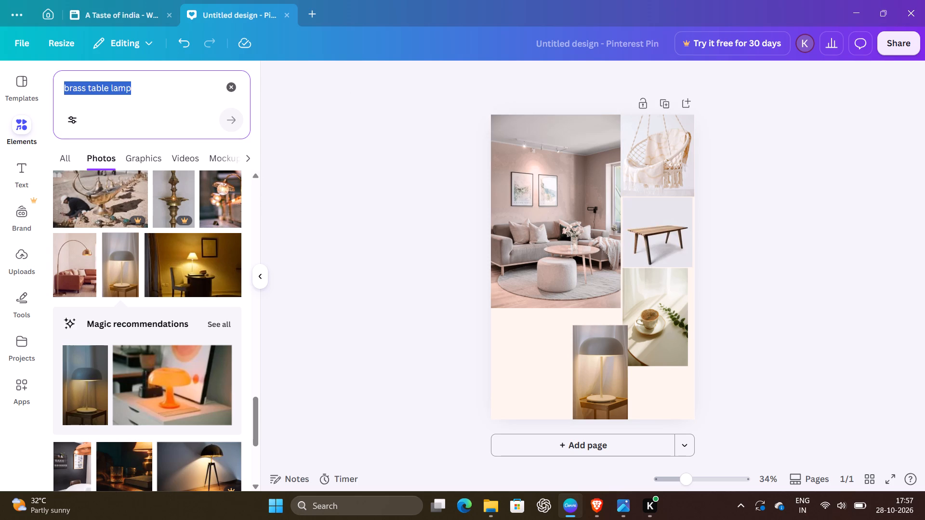
{"action": "left_click", "coordinate": [98, 86]}
{"action": "type", "text": "warm pendant light"}
{"action": "key", "text": "Return"}
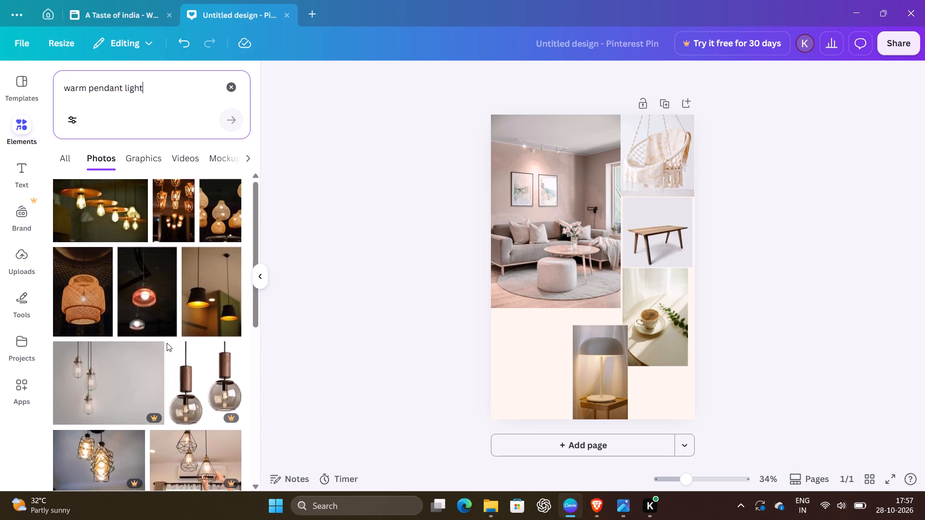
Browse the warm pendant light photos for a lamp picture that suits the mood board.
{"action": "scroll", "coordinate": [167, 343], "scroll_direction": "down", "scroll_amount": 7}
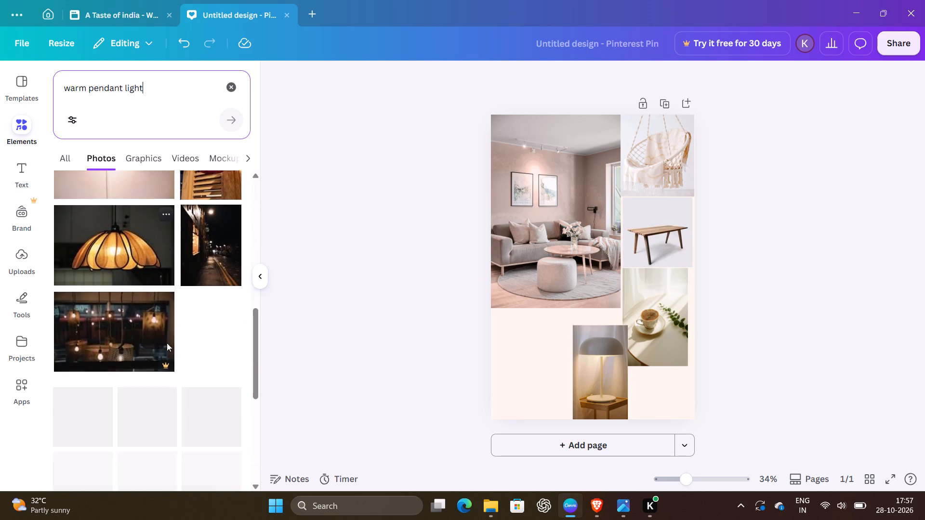
{"action": "scroll", "coordinate": [167, 343], "scroll_direction": "down", "scroll_amount": 4}
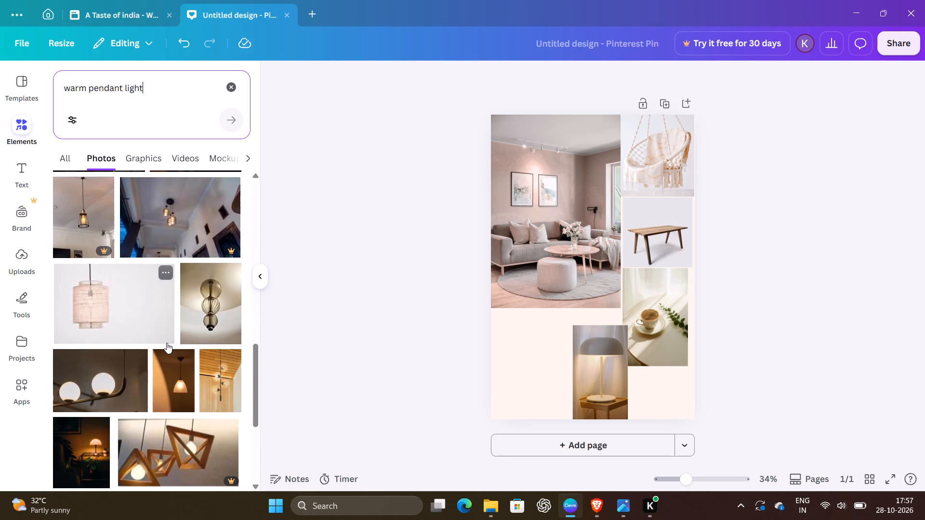
{"action": "scroll", "coordinate": [167, 343], "scroll_direction": "down", "scroll_amount": 2}
{"action": "scroll", "coordinate": [167, 343], "scroll_direction": "up", "scroll_amount": 6}
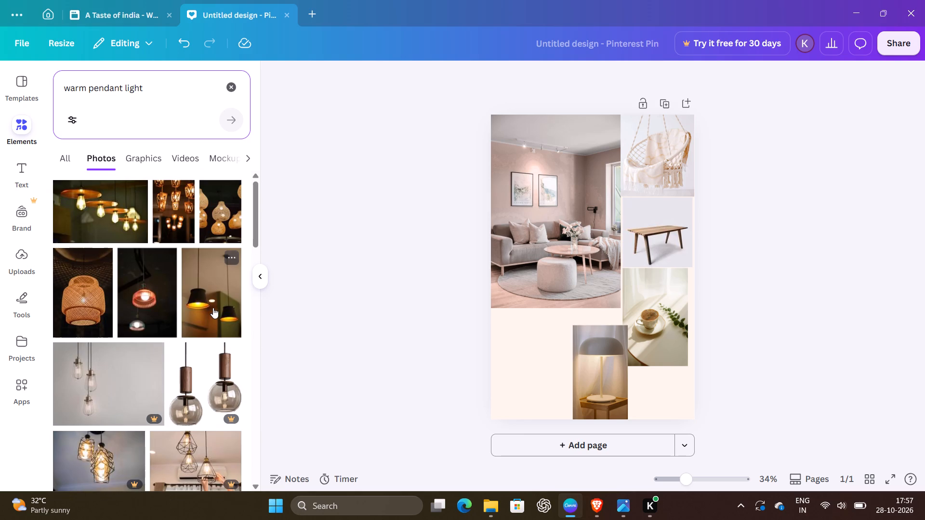
{"action": "scroll", "coordinate": [213, 308], "scroll_direction": "down", "scroll_amount": 1}
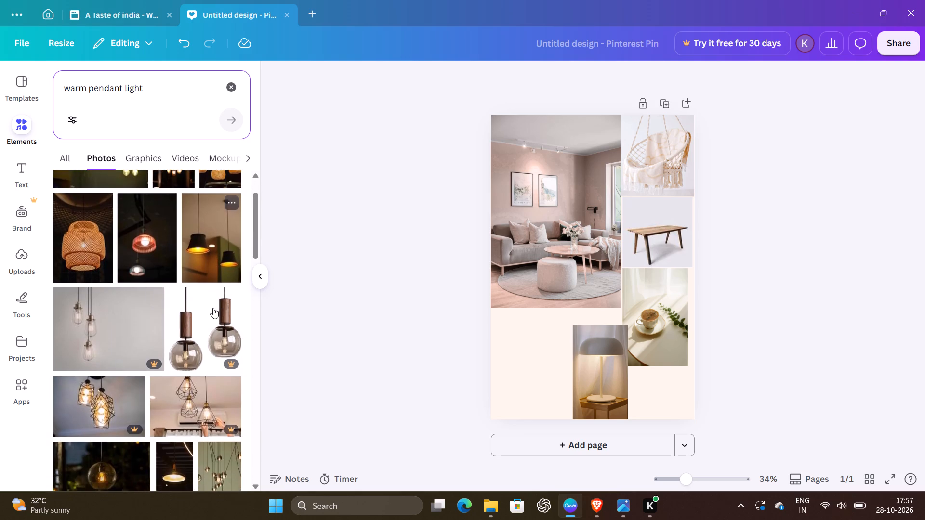
{"action": "scroll", "coordinate": [213, 308], "scroll_direction": "down", "scroll_amount": 4}
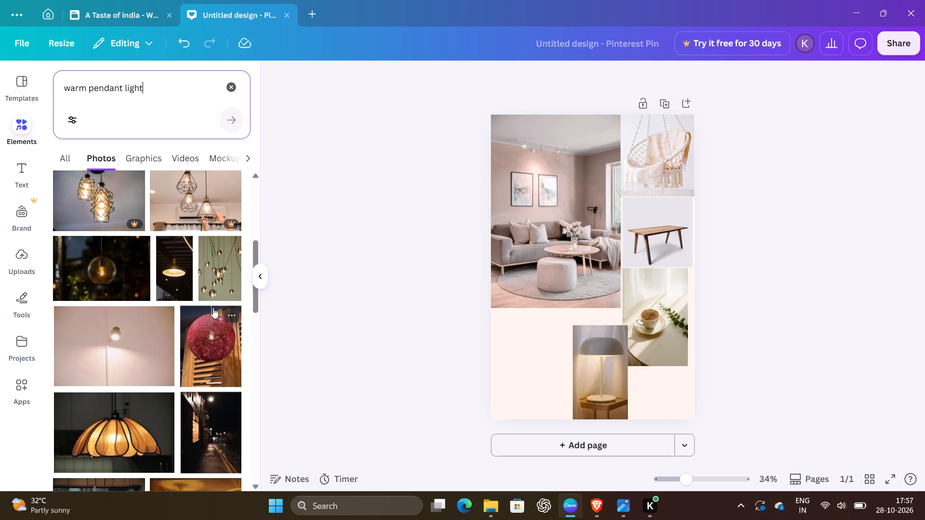
{"action": "scroll", "coordinate": [213, 308], "scroll_direction": "down", "scroll_amount": 3}
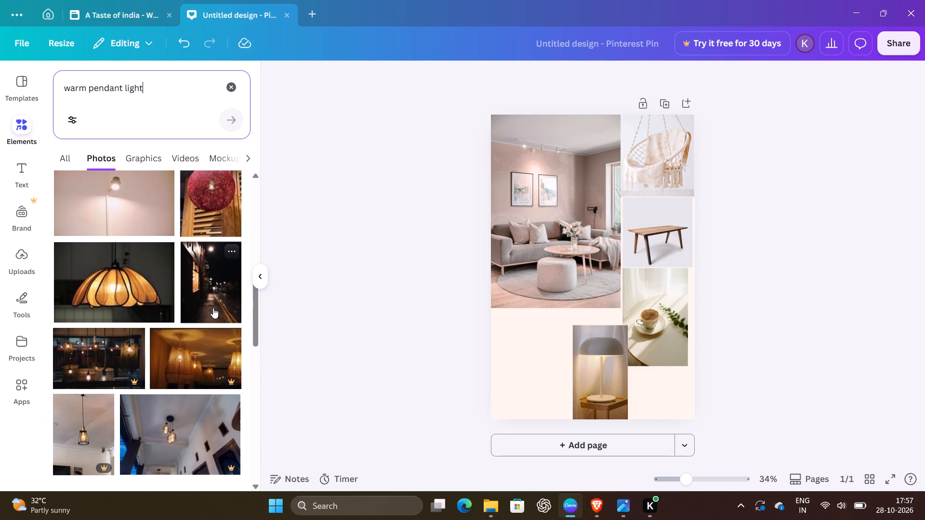
{"action": "scroll", "coordinate": [213, 308], "scroll_direction": "down", "scroll_amount": 3}
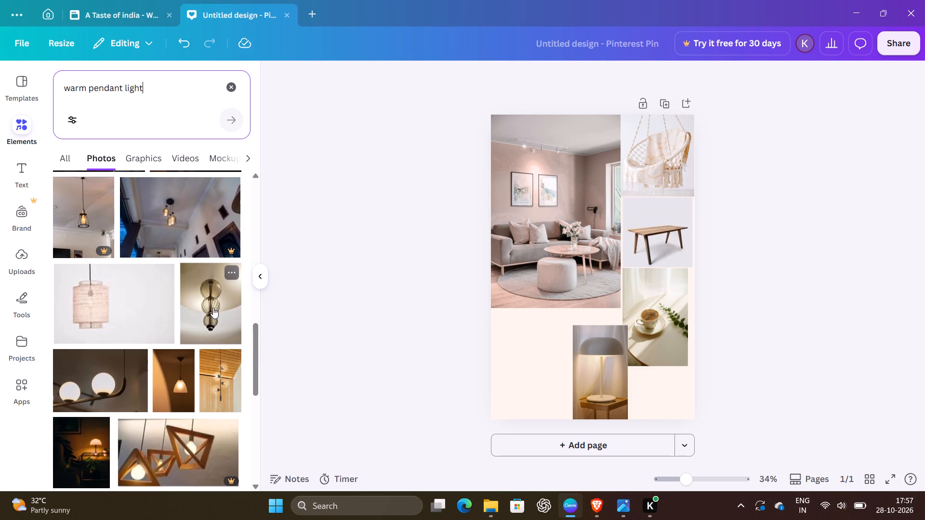
{"action": "scroll", "coordinate": [213, 308], "scroll_direction": "down", "scroll_amount": 4}
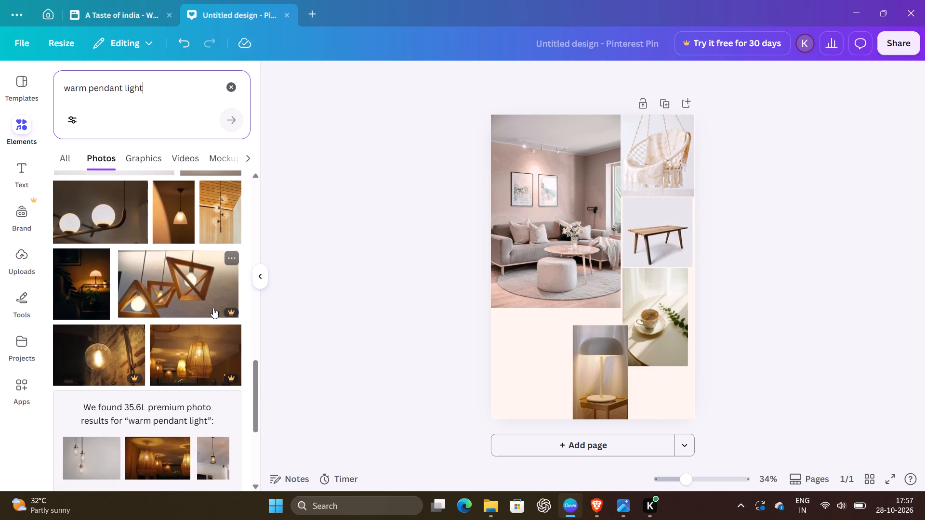
{"action": "scroll", "coordinate": [213, 308], "scroll_direction": "down", "scroll_amount": 6}
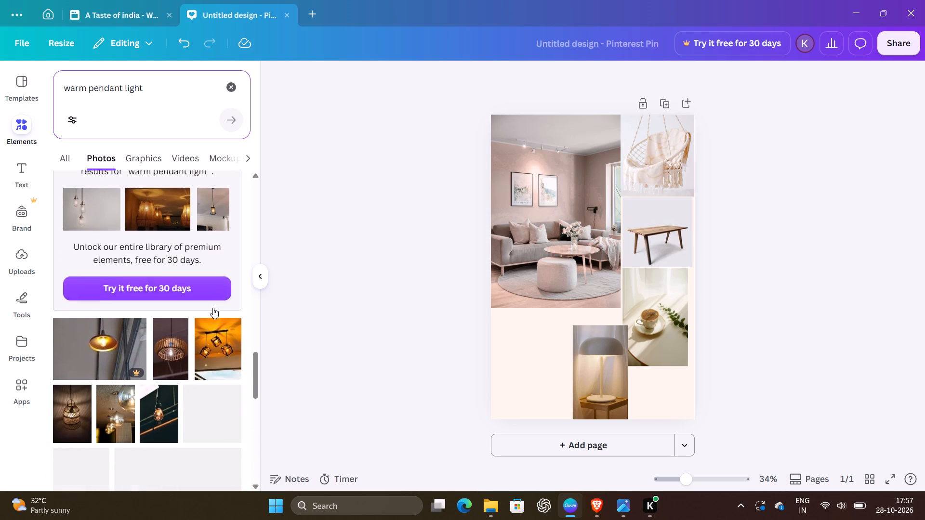
{"action": "scroll", "coordinate": [213, 308], "scroll_direction": "down", "scroll_amount": 3}
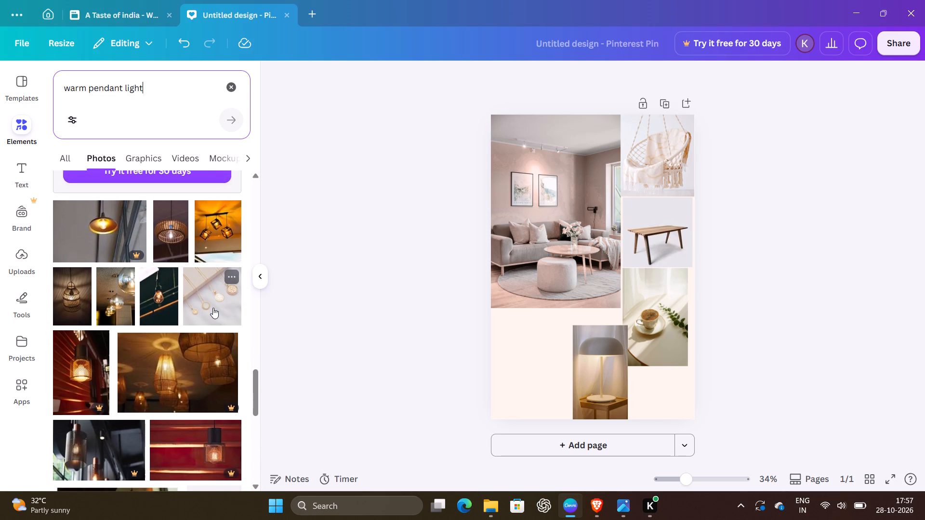
{"action": "scroll", "coordinate": [213, 308], "scroll_direction": "down", "scroll_amount": 4}
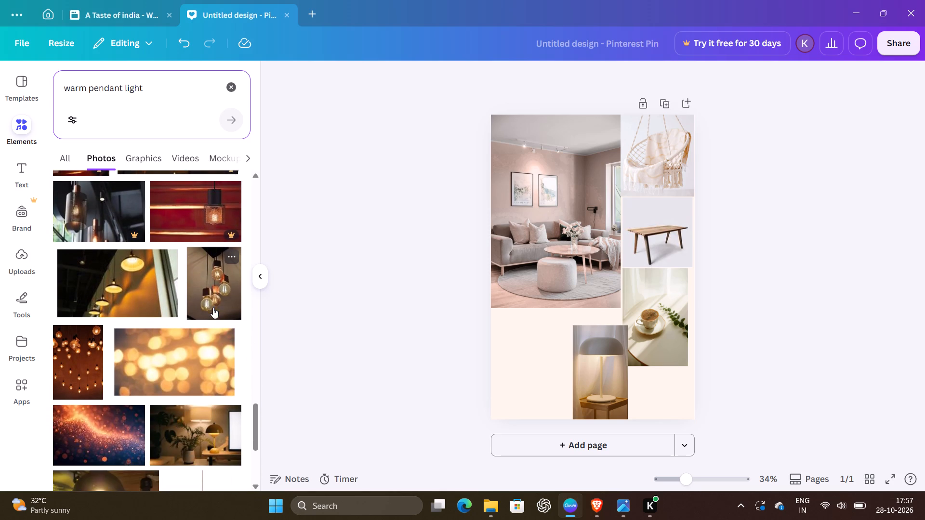
{"action": "scroll", "coordinate": [213, 308], "scroll_direction": "down", "scroll_amount": 4}
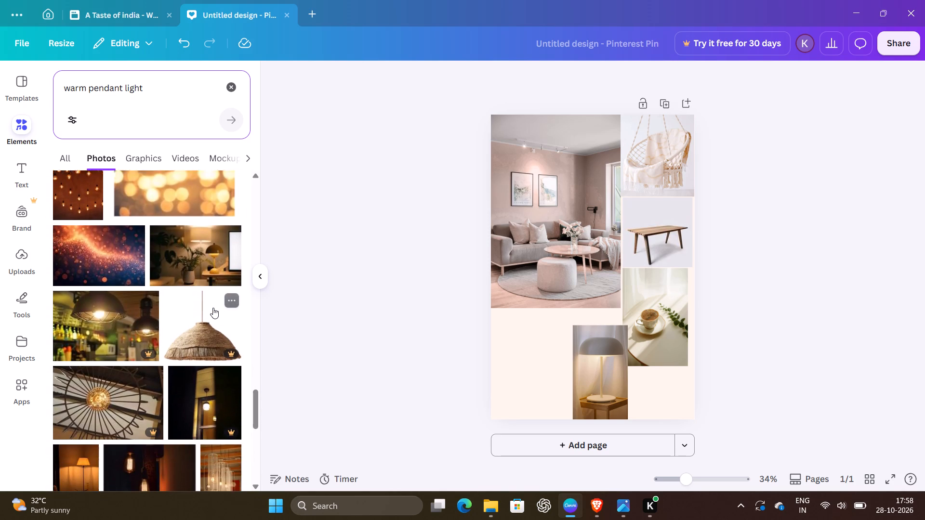
{"action": "scroll", "coordinate": [213, 308], "scroll_direction": "down", "scroll_amount": 1}
{"action": "scroll", "coordinate": [148, 447], "scroll_direction": "down", "scroll_amount": 2}
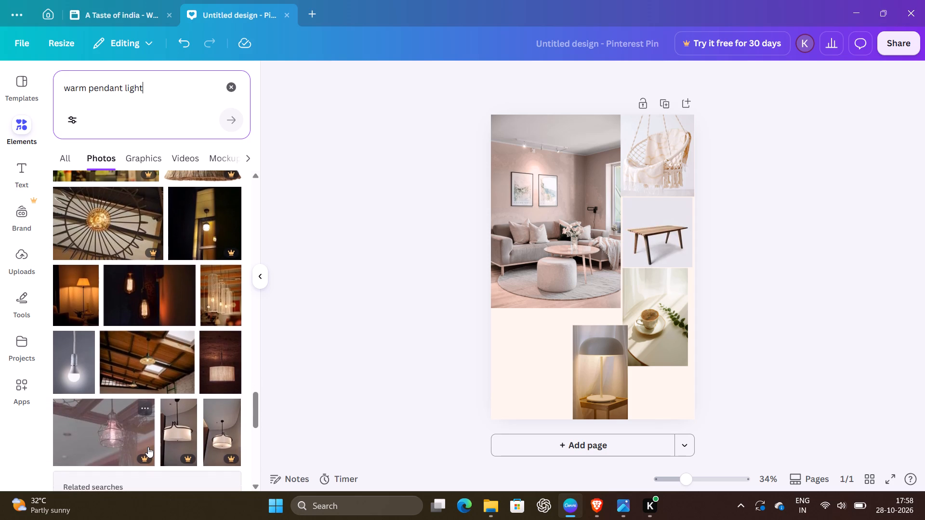
{"action": "scroll", "coordinate": [148, 447], "scroll_direction": "down", "scroll_amount": 1}
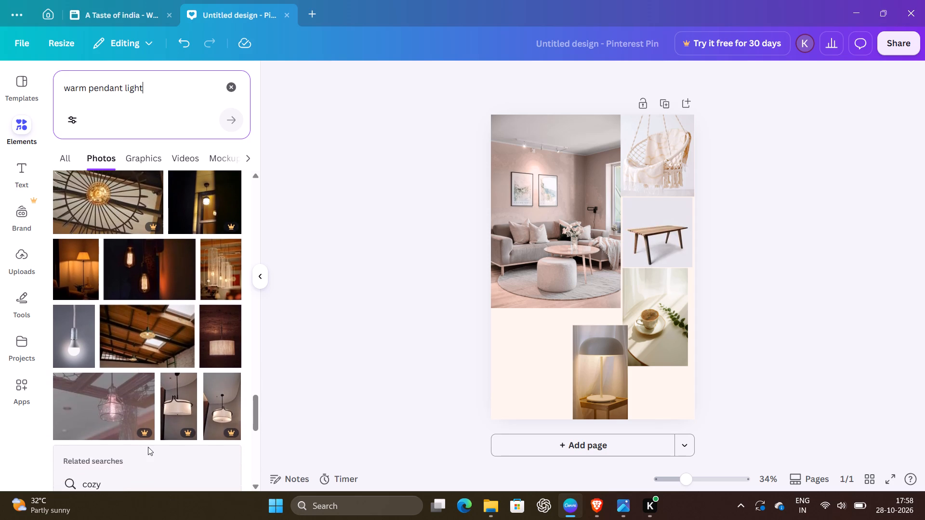
{"action": "scroll", "coordinate": [148, 447], "scroll_direction": "down", "scroll_amount": 4}
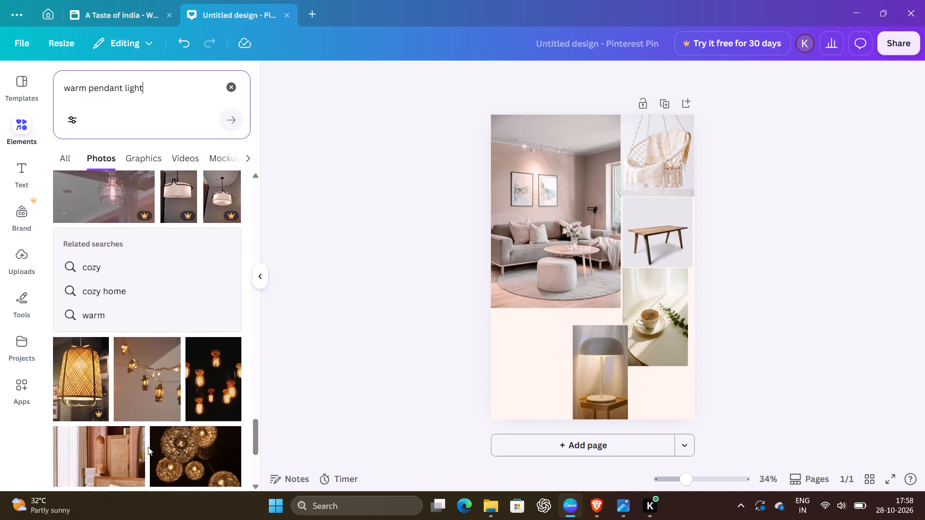
{"action": "scroll", "coordinate": [148, 447], "scroll_direction": "down", "scroll_amount": 5}
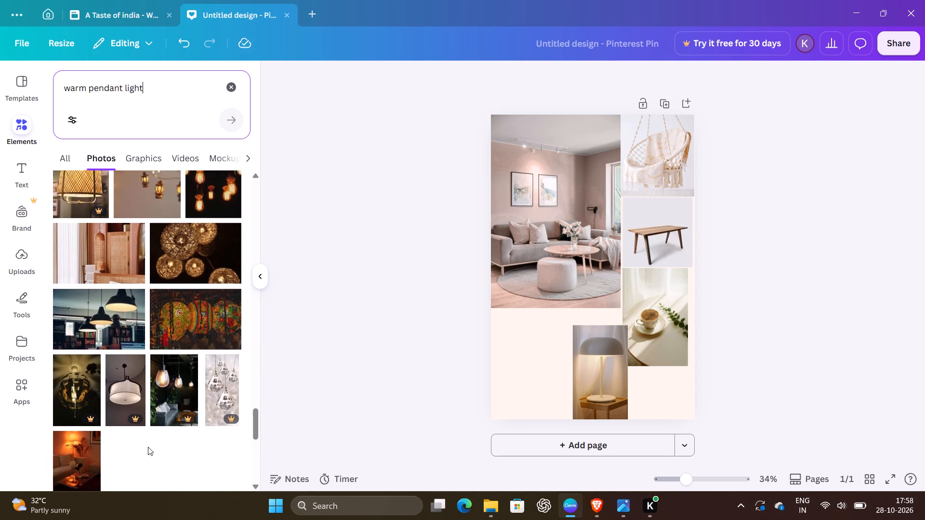
{"action": "scroll", "coordinate": [148, 447], "scroll_direction": "down", "scroll_amount": 3}
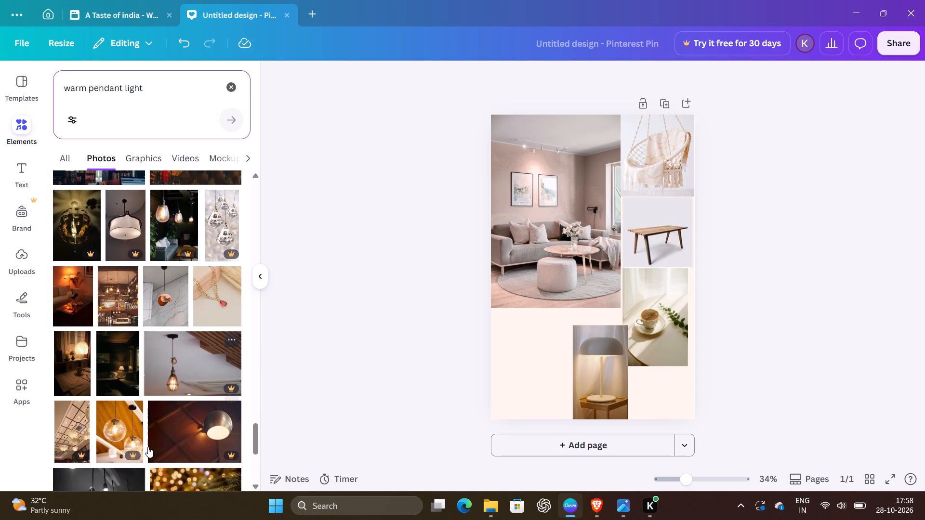
{"action": "scroll", "coordinate": [148, 447], "scroll_direction": "down", "scroll_amount": 4}
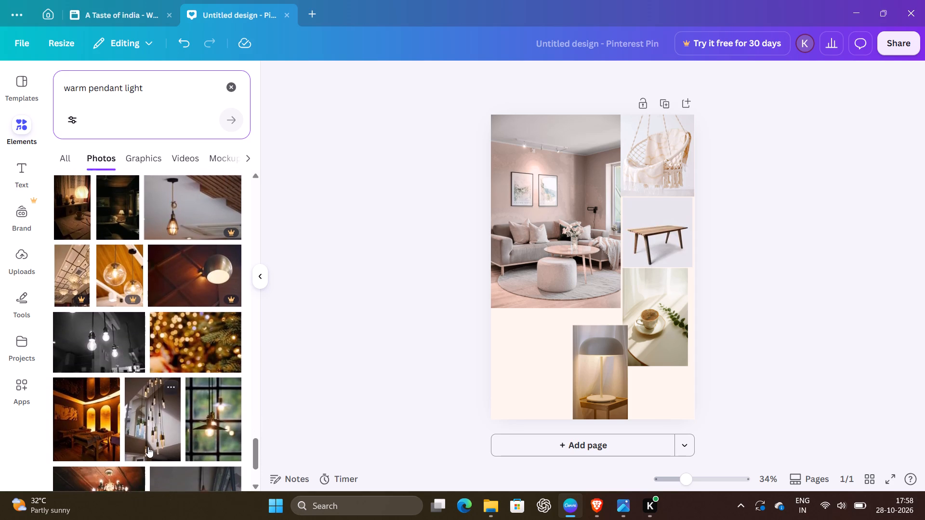
{"action": "scroll", "coordinate": [148, 447], "scroll_direction": "down", "scroll_amount": 7}
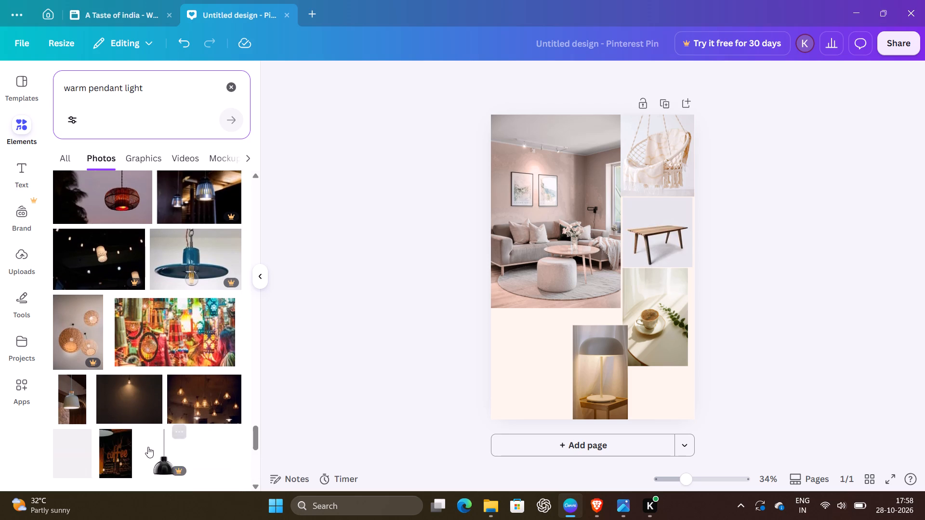
{"action": "scroll", "coordinate": [148, 447], "scroll_direction": "down", "scroll_amount": 4}
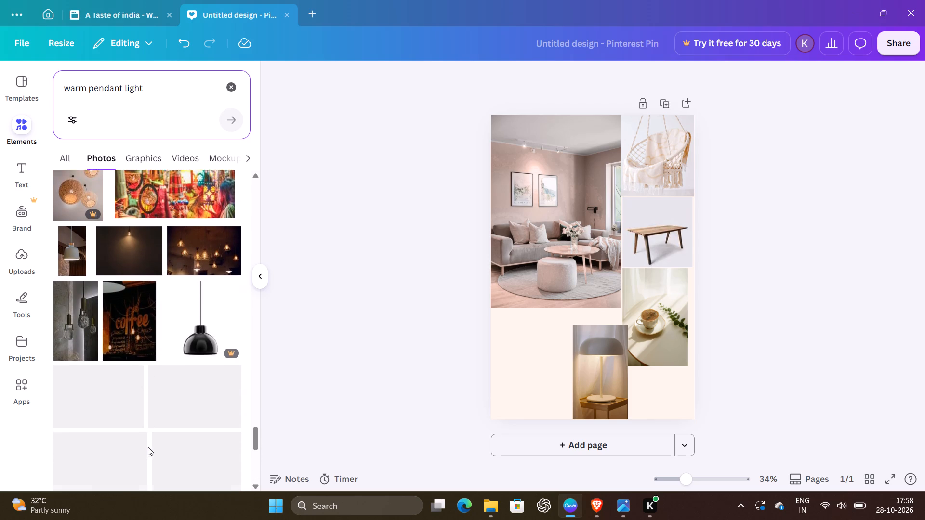
{"action": "scroll", "coordinate": [148, 447], "scroll_direction": "down", "scroll_amount": 1}
{"action": "scroll", "coordinate": [133, 249], "scroll_direction": "down", "scroll_amount": 2}
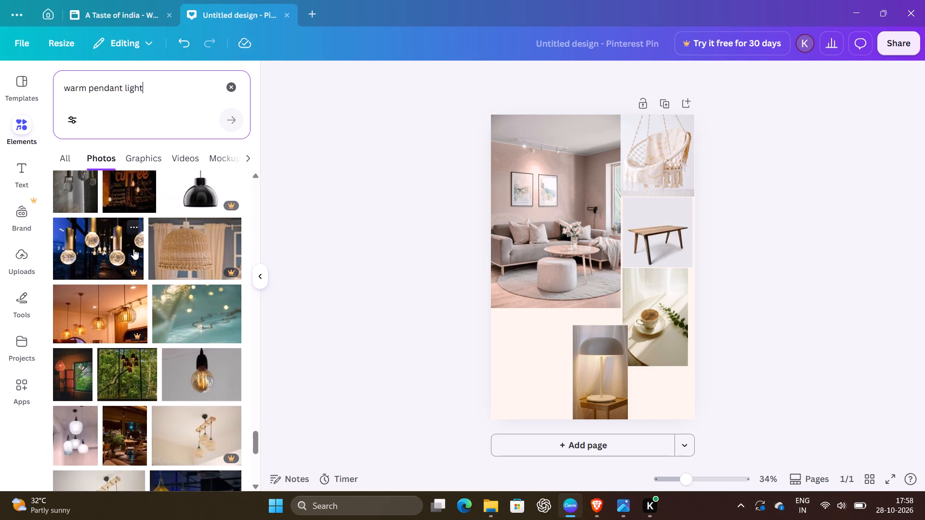
Return to the first warm pendant light photos and compare them again as candidates for the pin.
{"action": "scroll", "coordinate": [133, 249], "scroll_direction": "up", "scroll_amount": 20}
{"action": "scroll", "coordinate": [133, 249], "scroll_direction": "up", "scroll_amount": 11}
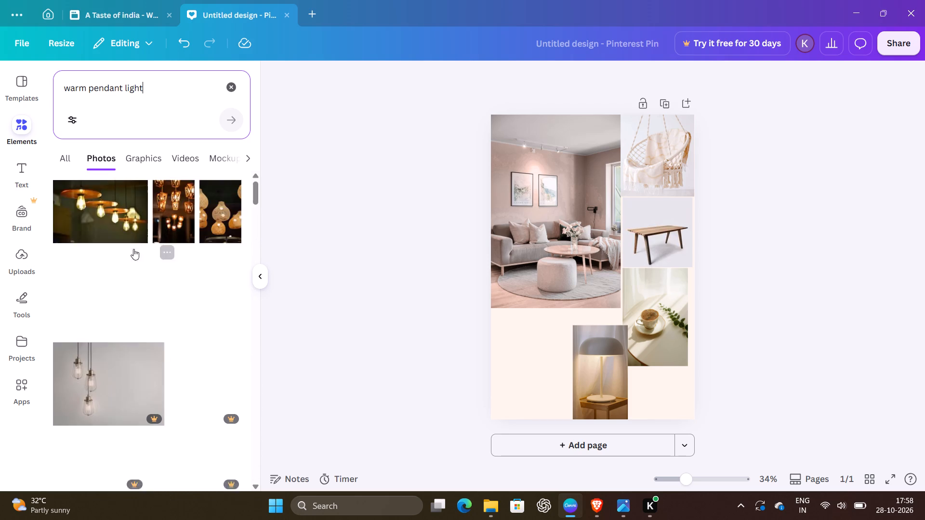
{"action": "scroll", "coordinate": [133, 249], "scroll_direction": "up", "scroll_amount": 1}
{"action": "scroll", "coordinate": [133, 249], "scroll_direction": "down", "scroll_amount": 1}
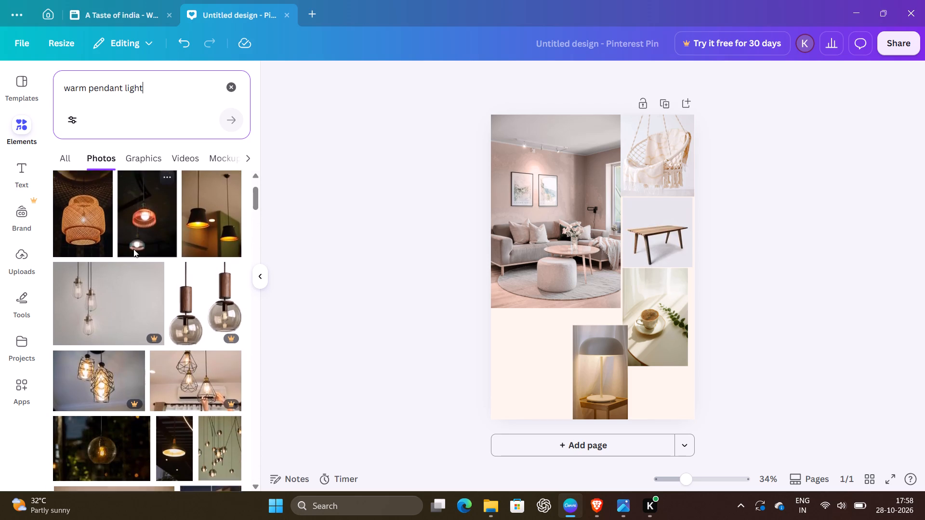
{"action": "scroll", "coordinate": [133, 249], "scroll_direction": "down", "scroll_amount": 3}
{"action": "scroll", "coordinate": [133, 249], "scroll_direction": "up", "scroll_amount": 6}
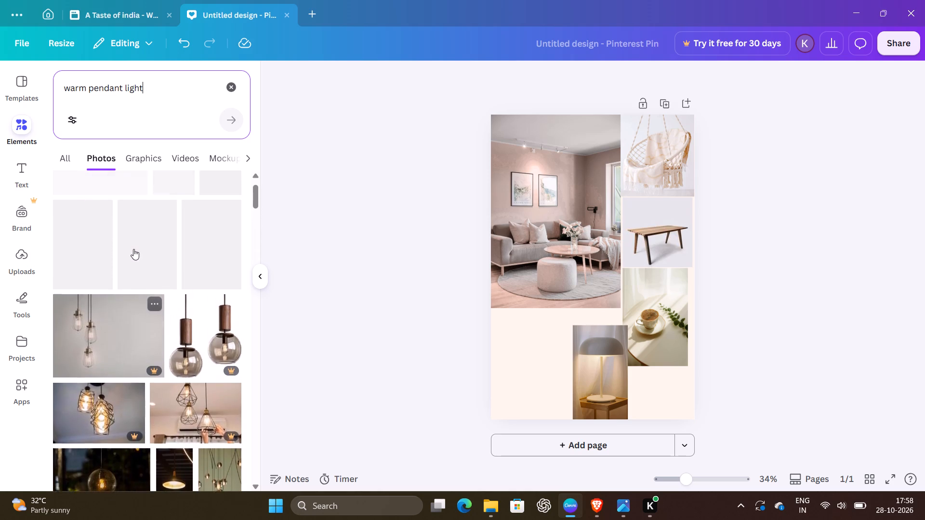
{"action": "scroll", "coordinate": [133, 249], "scroll_direction": "up", "scroll_amount": 1}
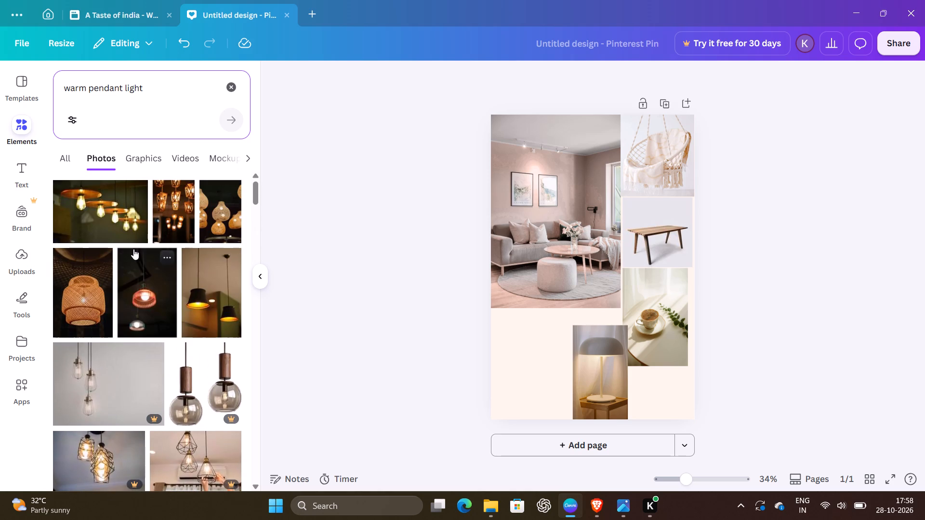
{"action": "scroll", "coordinate": [133, 249], "scroll_direction": "down", "scroll_amount": 6}
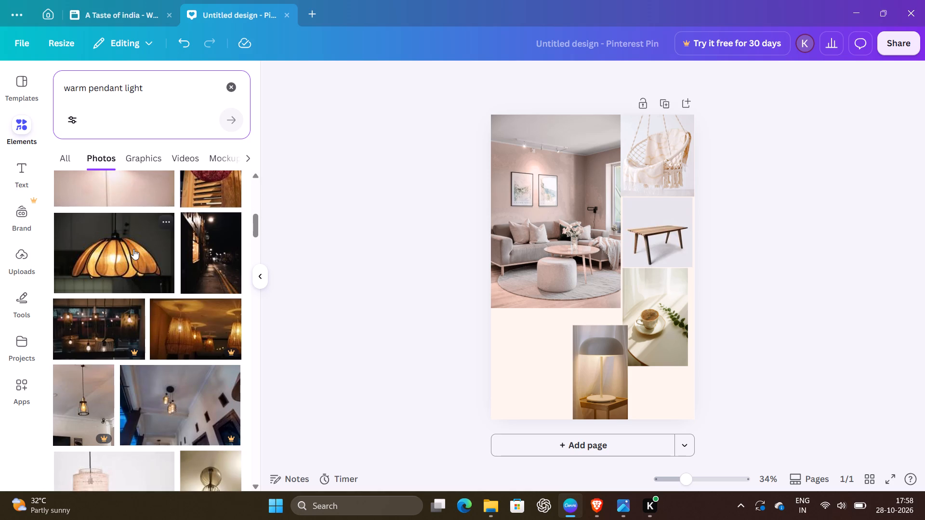
{"action": "scroll", "coordinate": [133, 249], "scroll_direction": "down", "scroll_amount": 1}
{"action": "scroll", "coordinate": [133, 249], "scroll_direction": "up", "scroll_amount": 7}
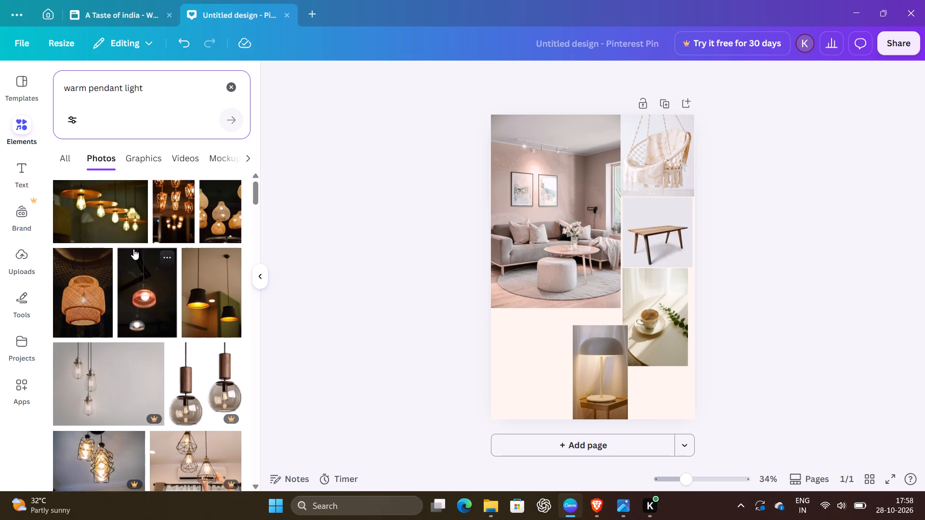
Add the free photo of a woven rattan pendant lamp against a dark background to the pin.
{"action": "scroll", "coordinate": [133, 249], "scroll_direction": "down", "scroll_amount": 1}
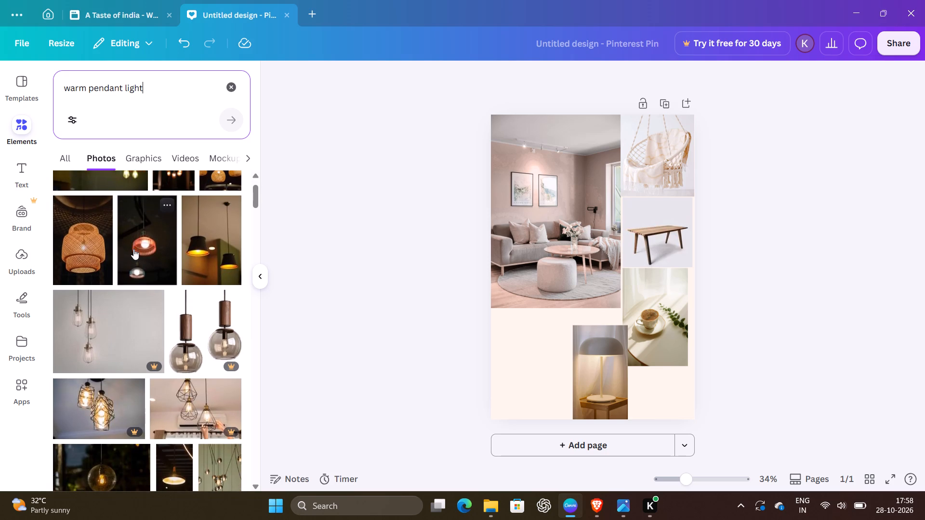
{"action": "scroll", "coordinate": [133, 249], "scroll_direction": "down", "scroll_amount": 1}
{"action": "left_click", "coordinate": [86, 233]}
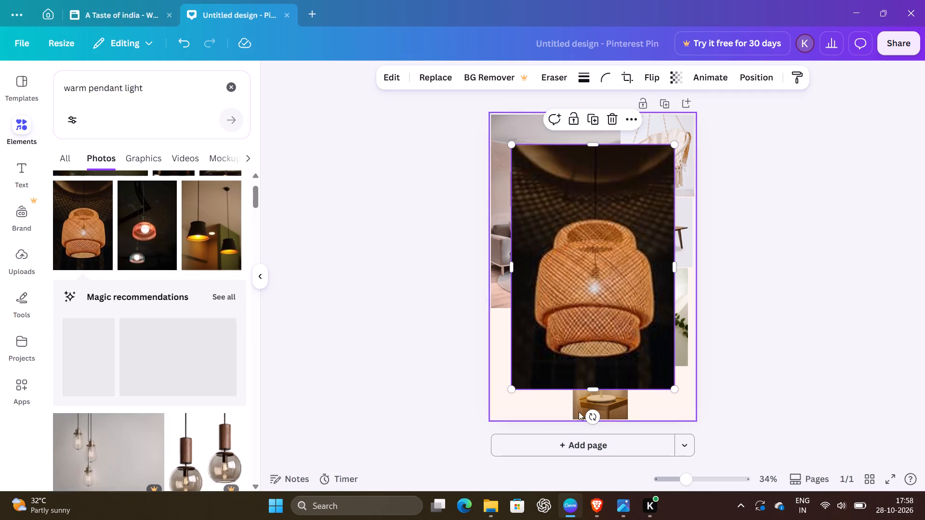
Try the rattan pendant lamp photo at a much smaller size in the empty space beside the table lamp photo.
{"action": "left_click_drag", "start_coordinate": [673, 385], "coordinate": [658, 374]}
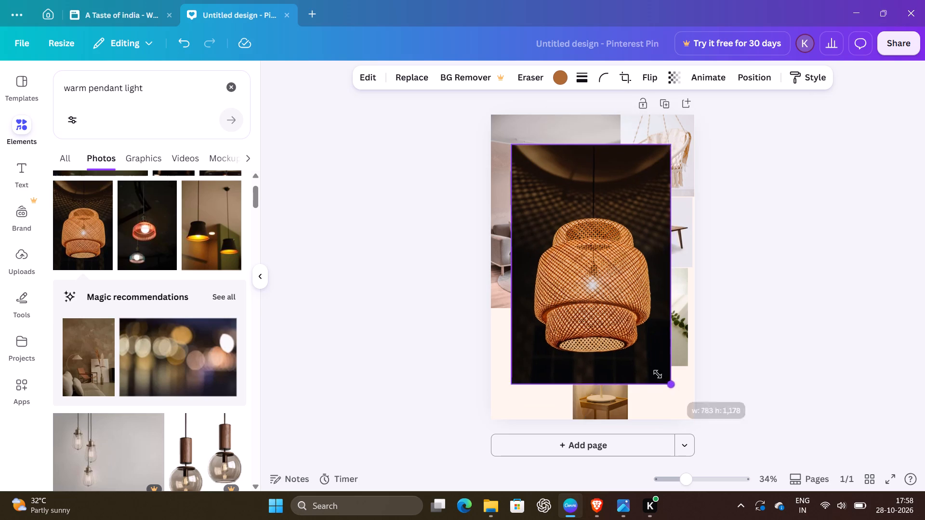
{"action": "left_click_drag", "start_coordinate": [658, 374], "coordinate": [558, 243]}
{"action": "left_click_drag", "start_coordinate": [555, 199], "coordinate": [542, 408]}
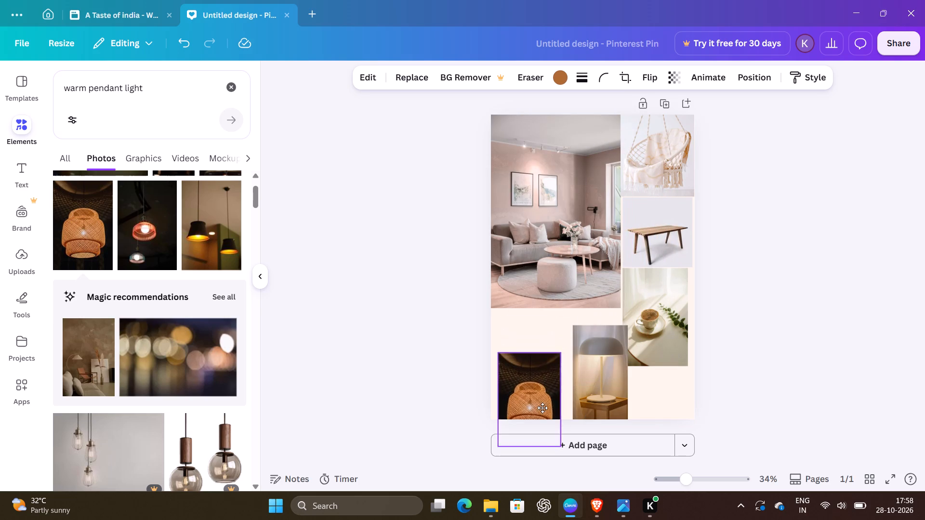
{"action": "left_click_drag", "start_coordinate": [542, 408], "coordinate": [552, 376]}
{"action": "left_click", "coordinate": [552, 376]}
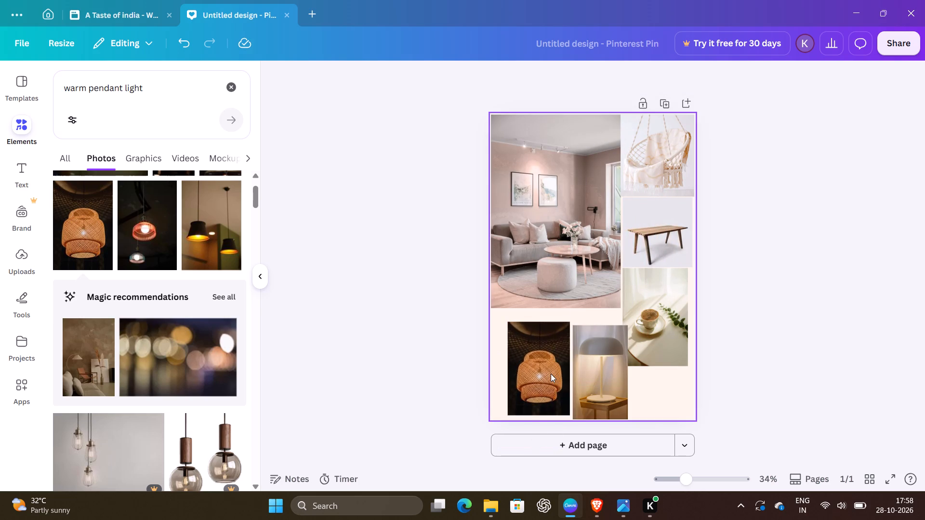
Delete the rattan pendant lamp photo from the pin.
{"action": "left_click", "coordinate": [551, 374]}
{"action": "left_click", "coordinate": [560, 287]}
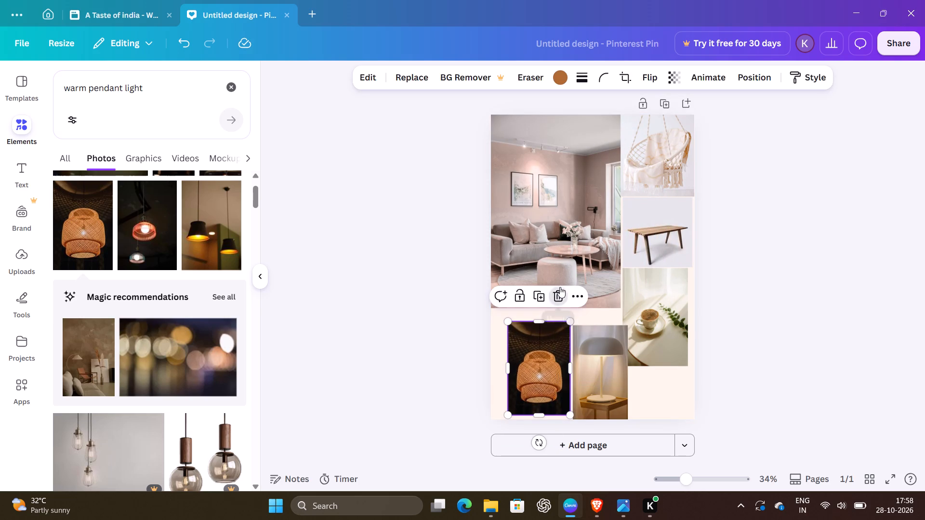
Find the free photo of a glowing pendant lamp against a brown wall and add it to the pin.
{"action": "scroll", "coordinate": [157, 371], "scroll_direction": "down", "scroll_amount": 6}
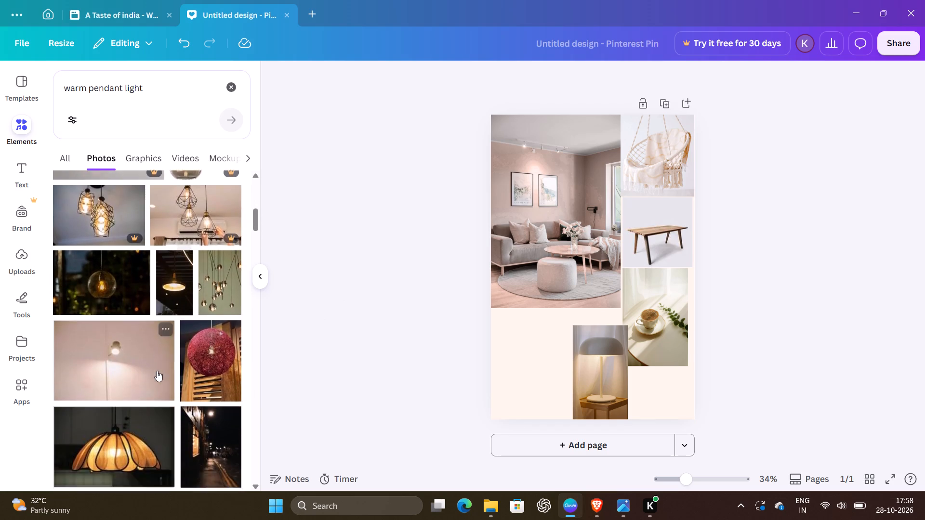
{"action": "scroll", "coordinate": [157, 371], "scroll_direction": "down", "scroll_amount": 7}
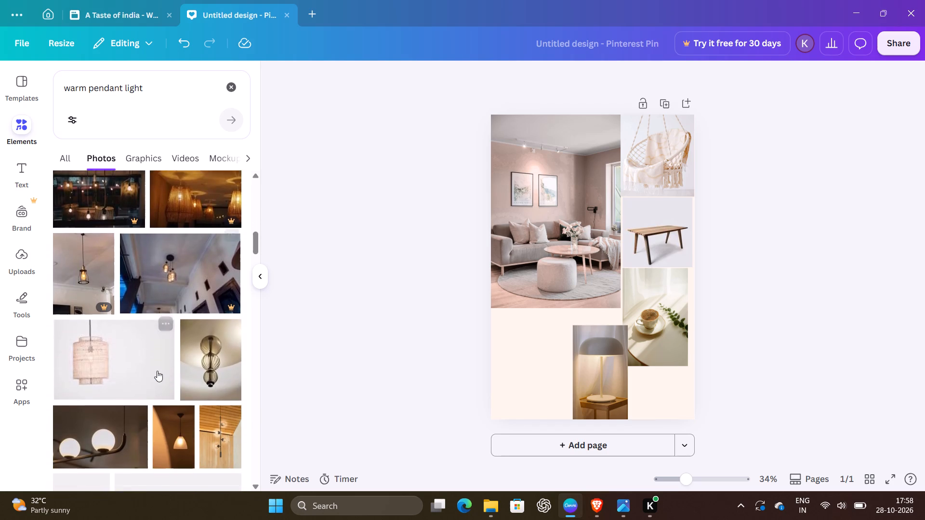
{"action": "scroll", "coordinate": [157, 371], "scroll_direction": "down", "scroll_amount": 1}
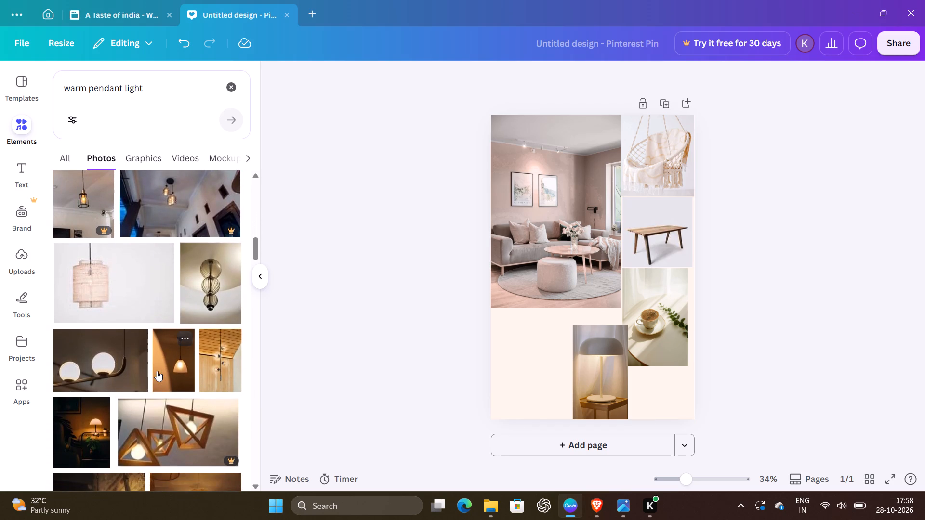
{"action": "scroll", "coordinate": [157, 371], "scroll_direction": "down", "scroll_amount": 3}
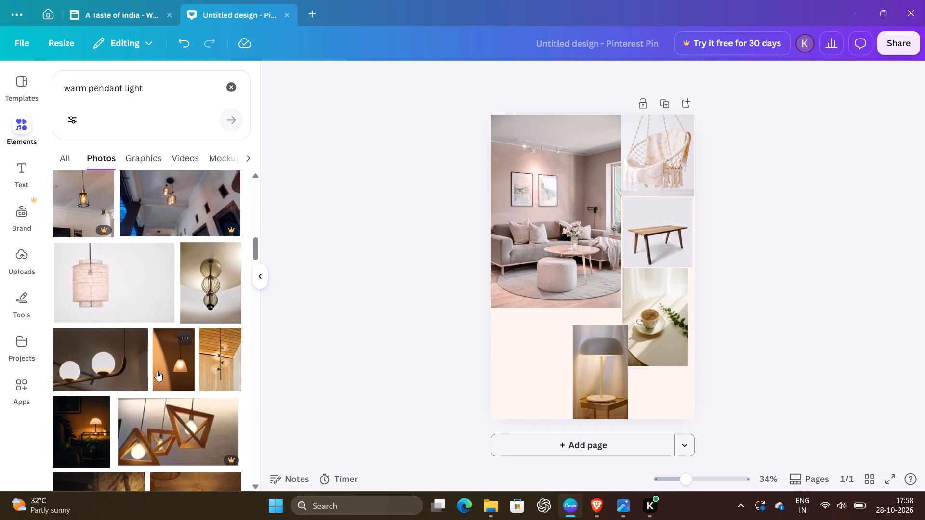
{"action": "scroll", "coordinate": [157, 371], "scroll_direction": "down", "scroll_amount": 1}
{"action": "left_click", "coordinate": [173, 367]}
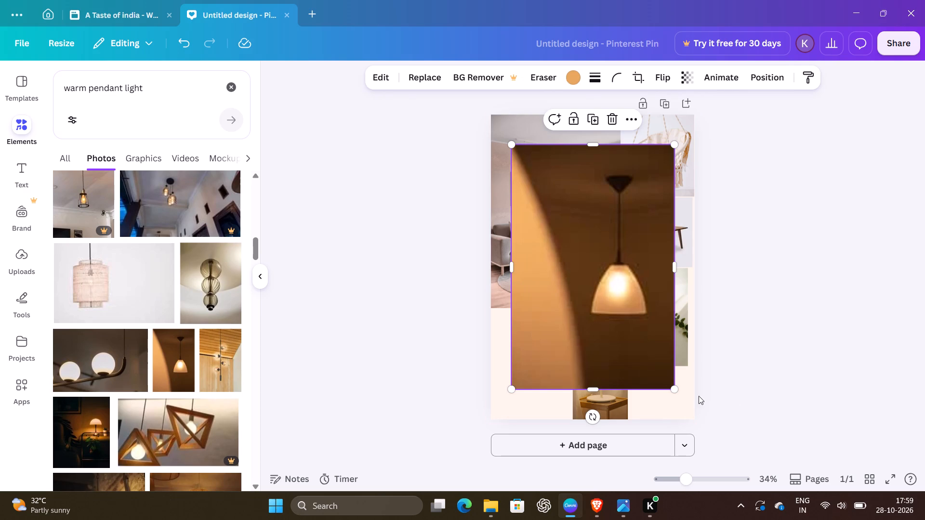
Crop the glowing pendant lamp photo on its left, bottom and top edges so it frames the lamp more tightly.
{"action": "left_click_drag", "start_coordinate": [510, 274], "coordinate": [542, 270]}
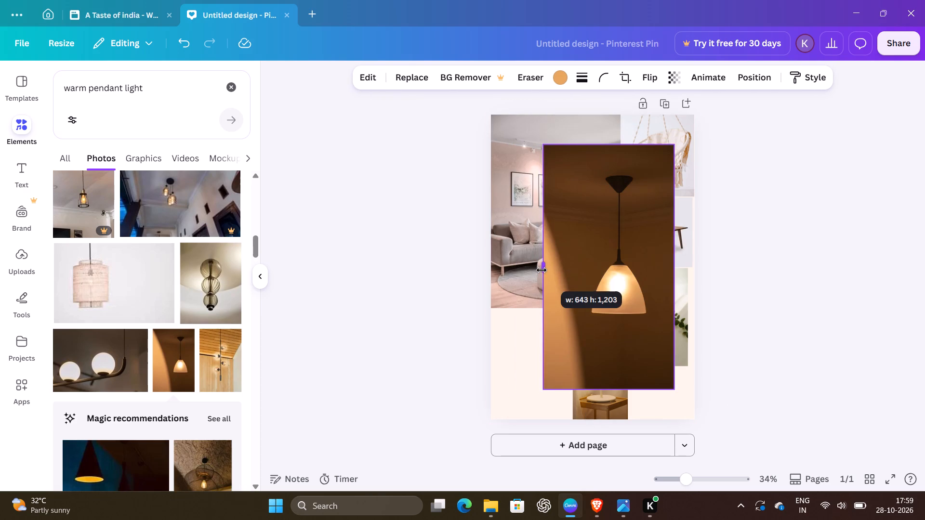
{"action": "left_click_drag", "start_coordinate": [542, 270], "coordinate": [499, 286]}
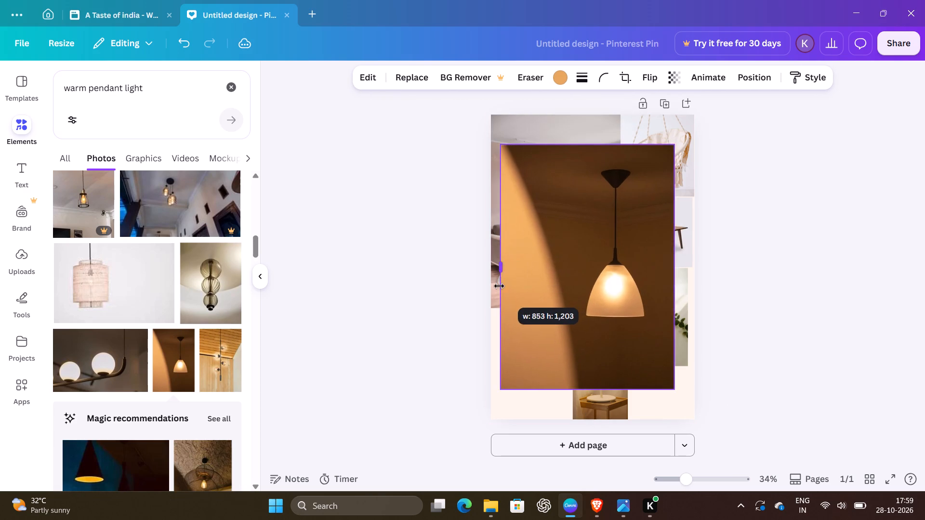
{"action": "left_click_drag", "start_coordinate": [499, 286], "coordinate": [532, 285]}
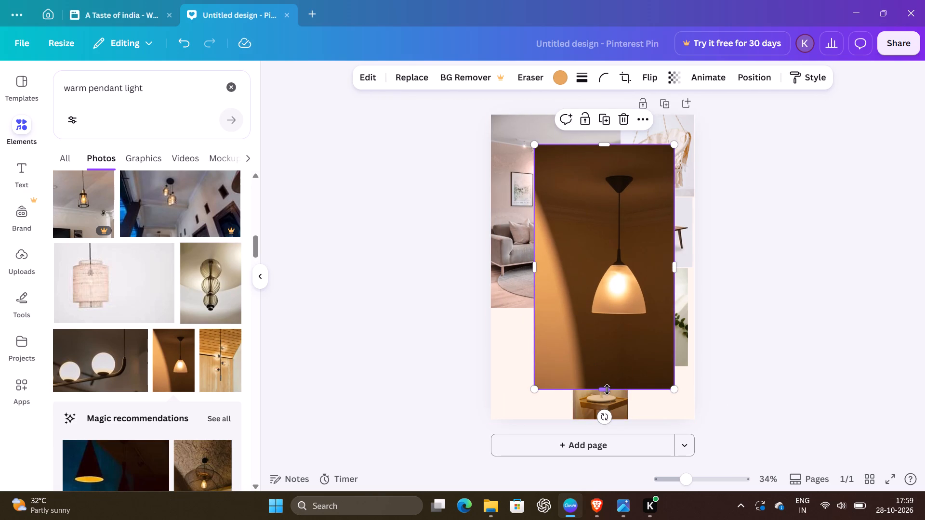
{"action": "left_click_drag", "start_coordinate": [607, 390], "coordinate": [617, 346]}
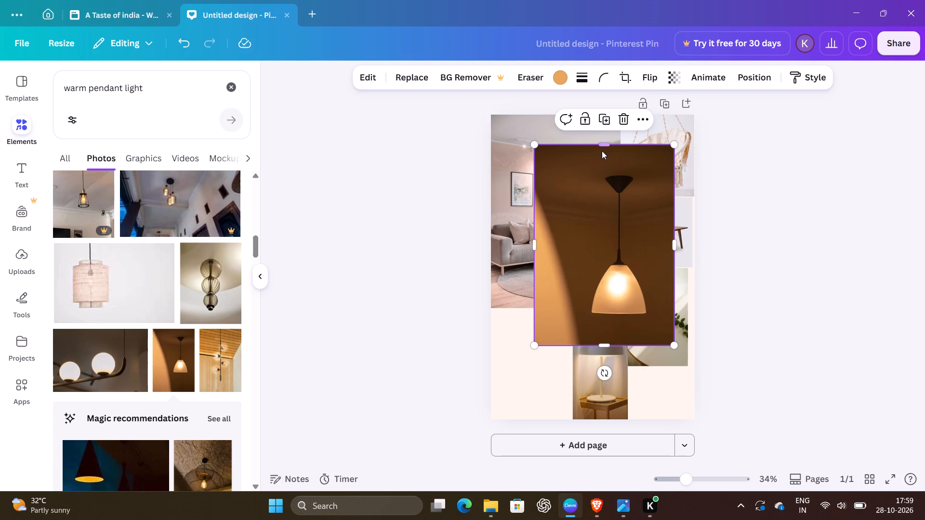
{"action": "left_click", "coordinate": [602, 146]}
{"action": "left_click_drag", "start_coordinate": [602, 146], "coordinate": [602, 161]}
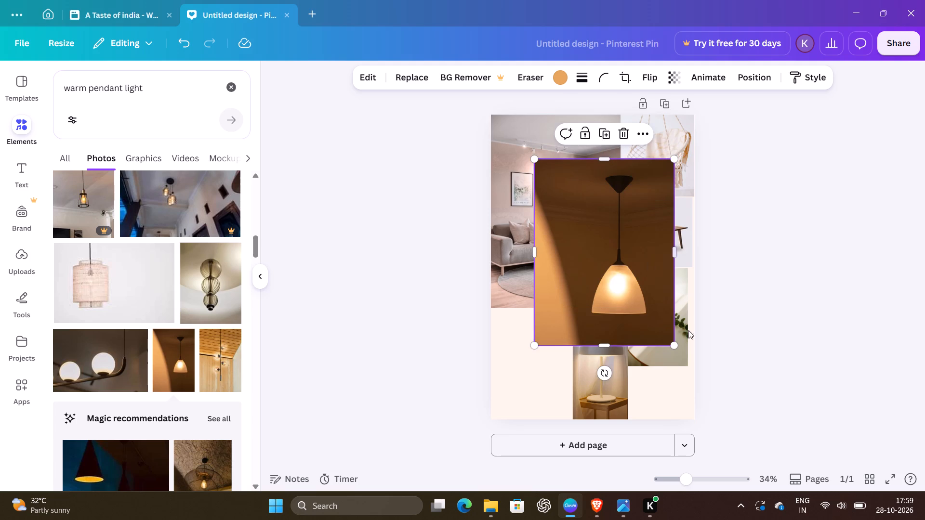
Shrink the cropped pendant lamp photo and place it below the living room picture, against the table lamp photo's left edge.
{"action": "left_click_drag", "start_coordinate": [674, 347], "coordinate": [600, 263]}
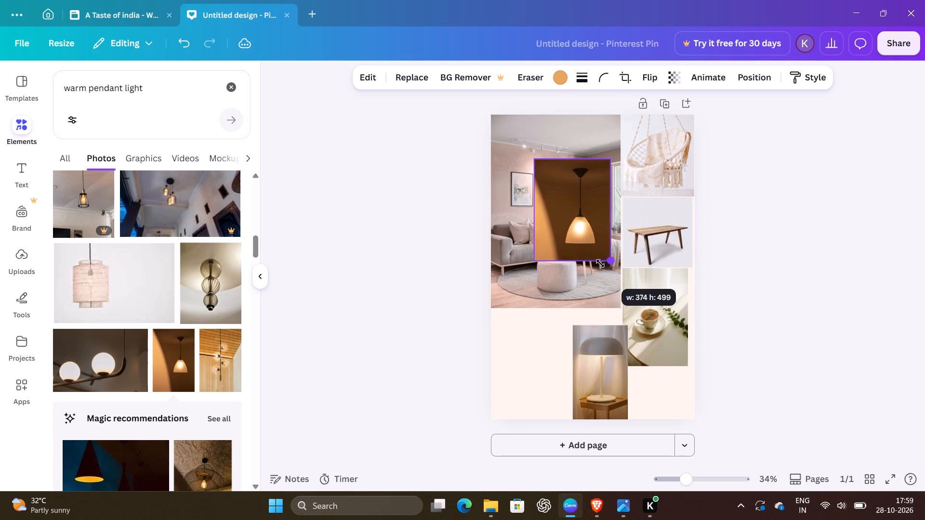
{"action": "left_click_drag", "start_coordinate": [600, 263], "coordinate": [597, 261]}
{"action": "left_click_drag", "start_coordinate": [574, 215], "coordinate": [551, 348]}
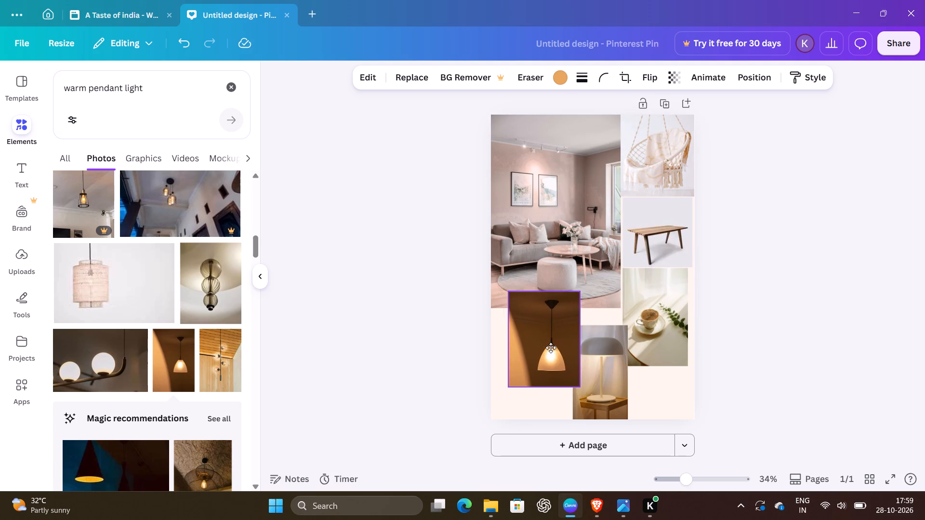
{"action": "left_click_drag", "start_coordinate": [551, 348], "coordinate": [543, 356]}
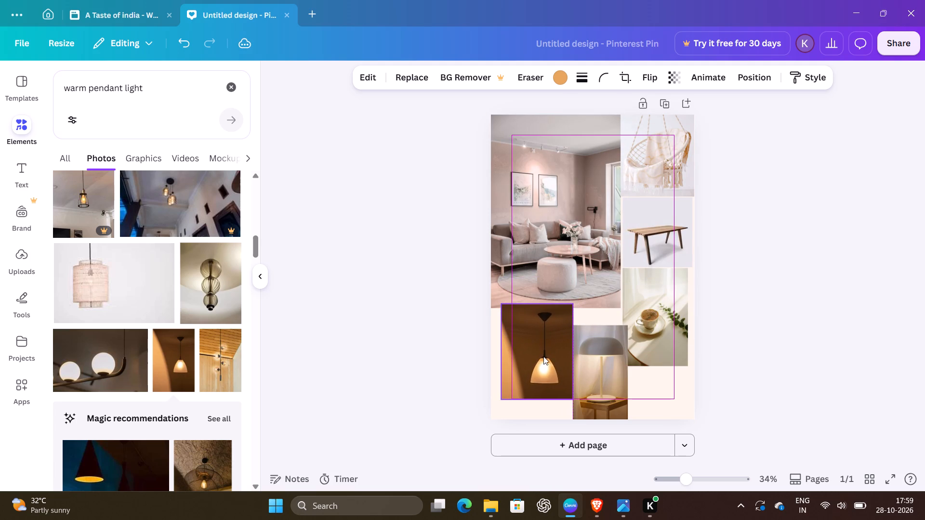
{"action": "left_click", "coordinate": [750, 287]}
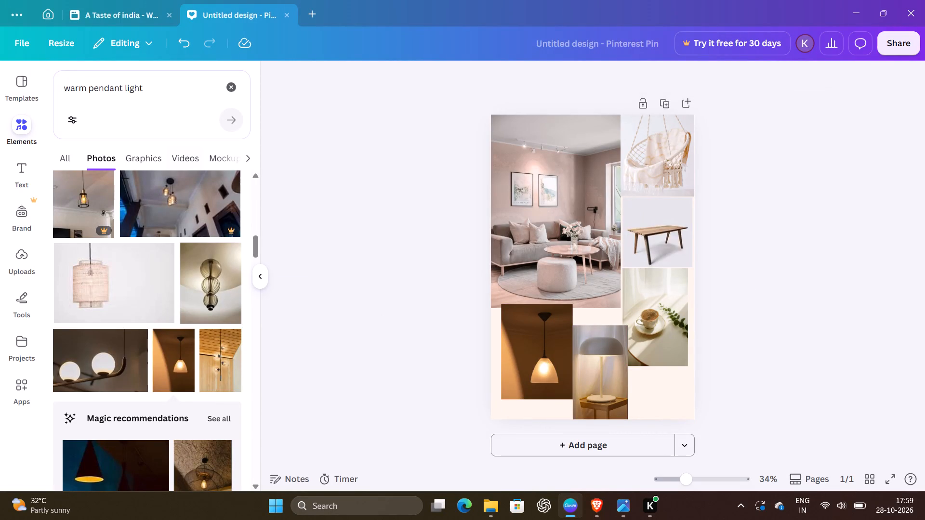
Replace the photo search with "ceramic vase".
{"action": "left_click_drag", "start_coordinate": [158, 96], "coordinate": [67, 91]}
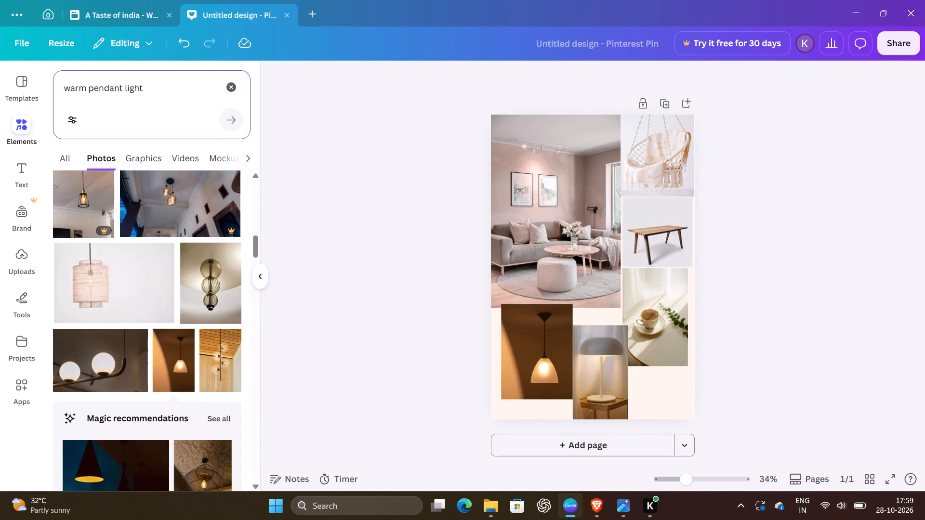
{"action": "double_click", "coordinate": [67, 91]}
{"action": "left_click_drag", "start_coordinate": [67, 91], "coordinate": [115, 90]}
{"action": "key", "text": "c"}
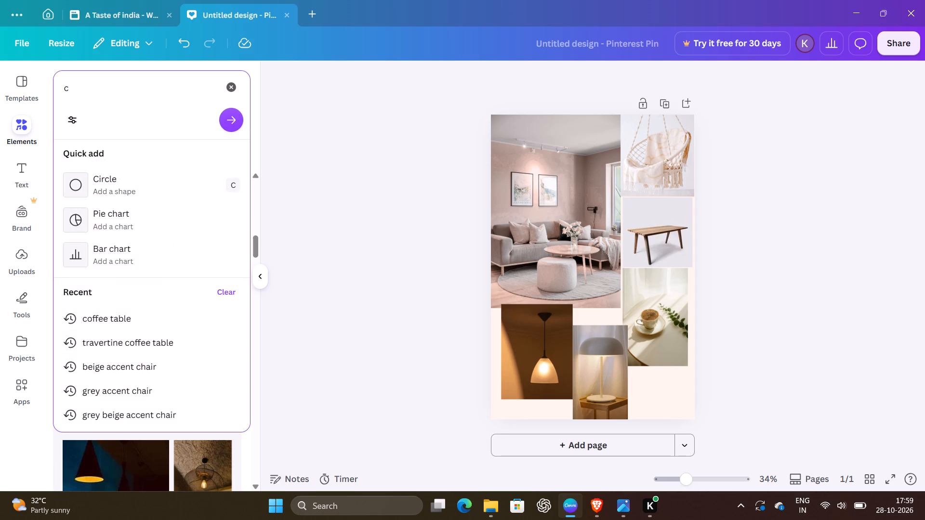
{"action": "type", "text": "eramic vase"}
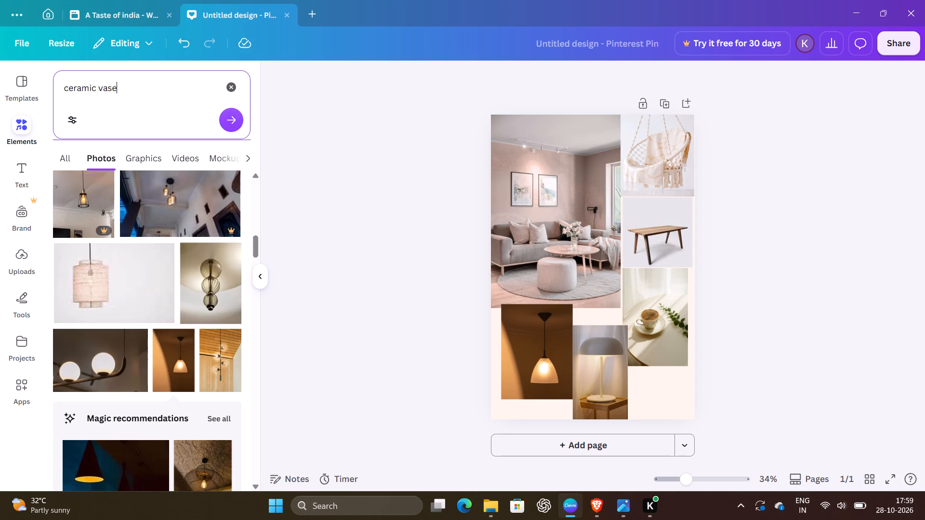
{"action": "key", "text": "Return"}
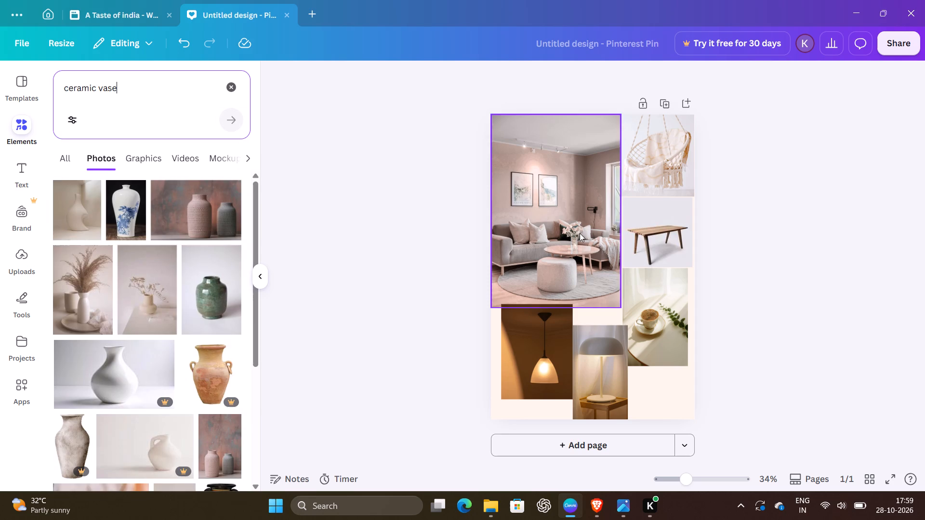
Delete the wooden table photo from the pin.
{"action": "left_click", "coordinate": [644, 236]}
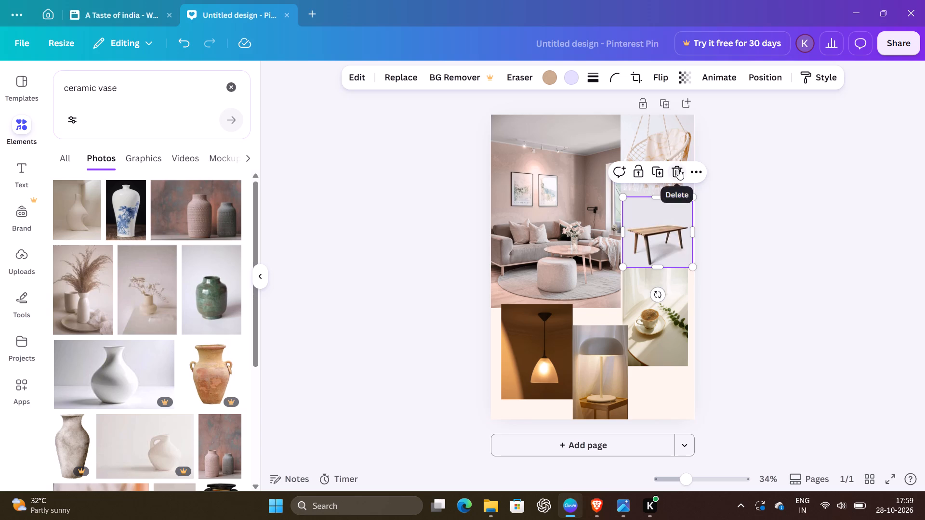
{"action": "left_click", "coordinate": [678, 169]}
Compare the ceramic vase photos and add the free one of a beige vase with dried branches on a white table.
{"action": "scroll", "coordinate": [176, 298], "scroll_direction": "down", "scroll_amount": 1}
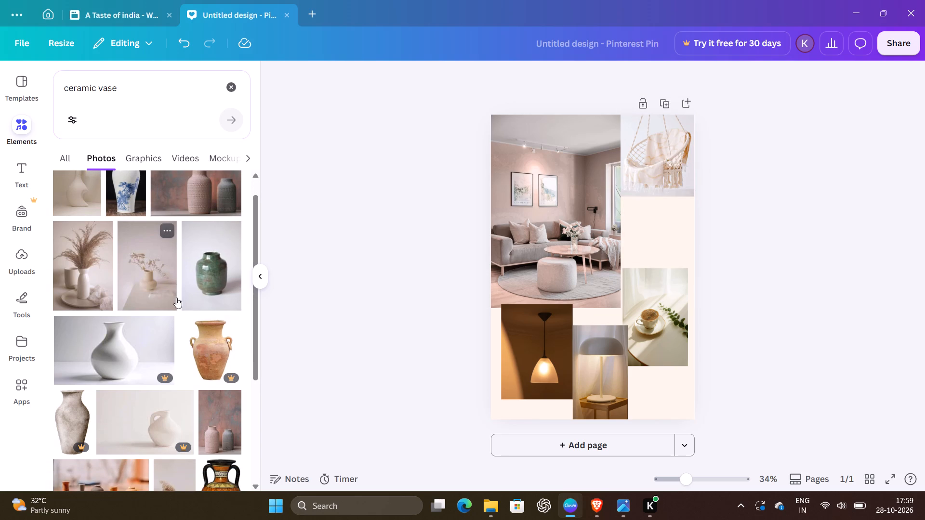
{"action": "scroll", "coordinate": [176, 298], "scroll_direction": "down", "scroll_amount": 1}
{"action": "scroll", "coordinate": [176, 298], "scroll_direction": "up", "scroll_amount": 1}
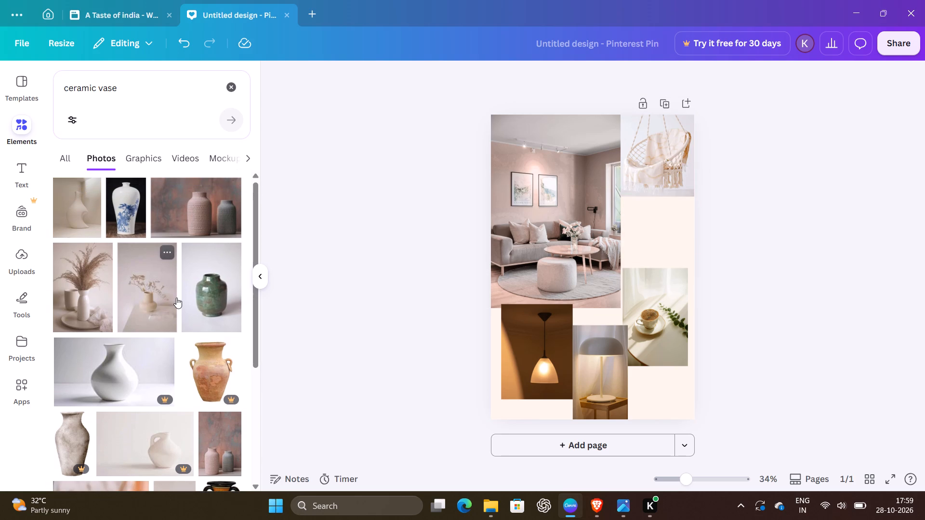
{"action": "scroll", "coordinate": [176, 298], "scroll_direction": "down", "scroll_amount": 2}
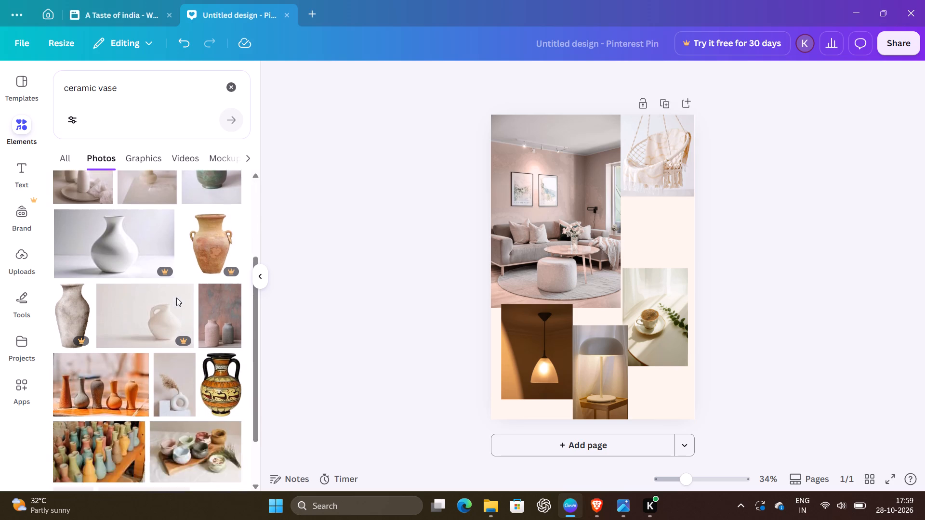
{"action": "scroll", "coordinate": [176, 298], "scroll_direction": "down", "scroll_amount": 6}
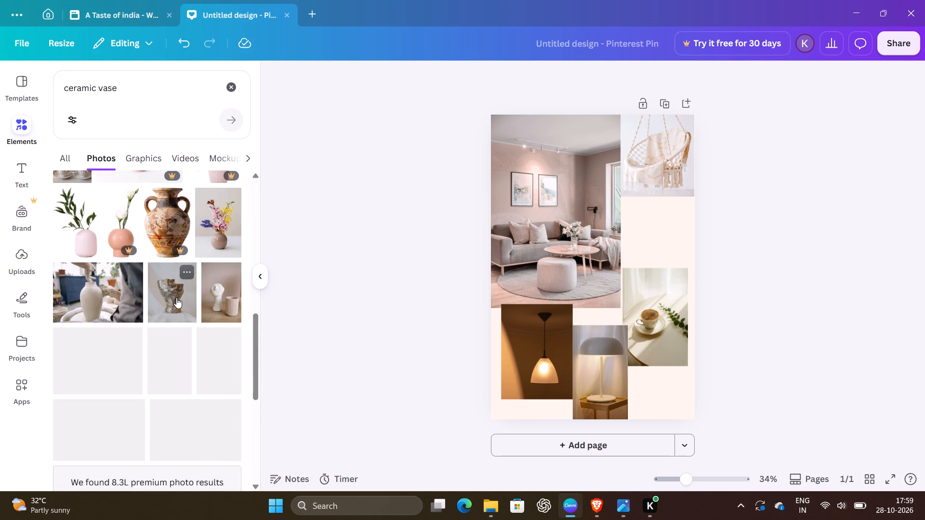
{"action": "scroll", "coordinate": [176, 298], "scroll_direction": "up", "scroll_amount": 9}
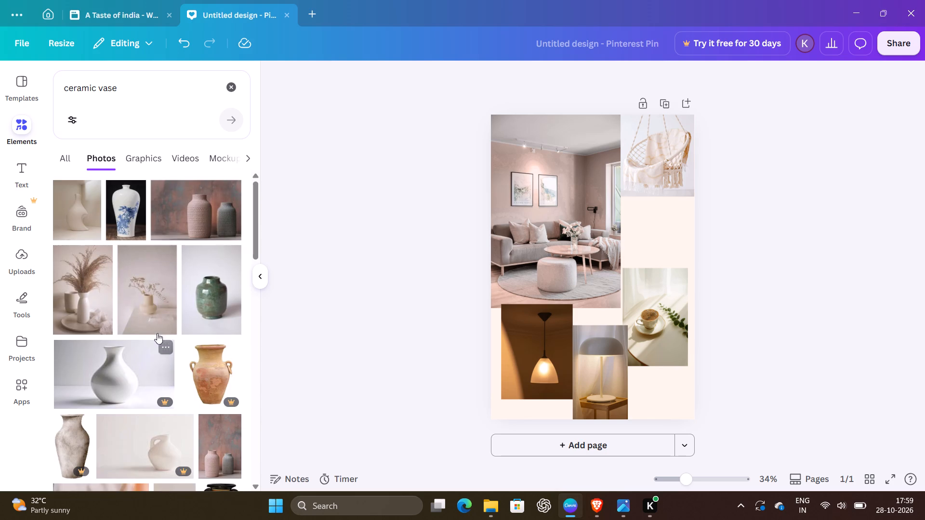
{"action": "left_click", "coordinate": [160, 325]}
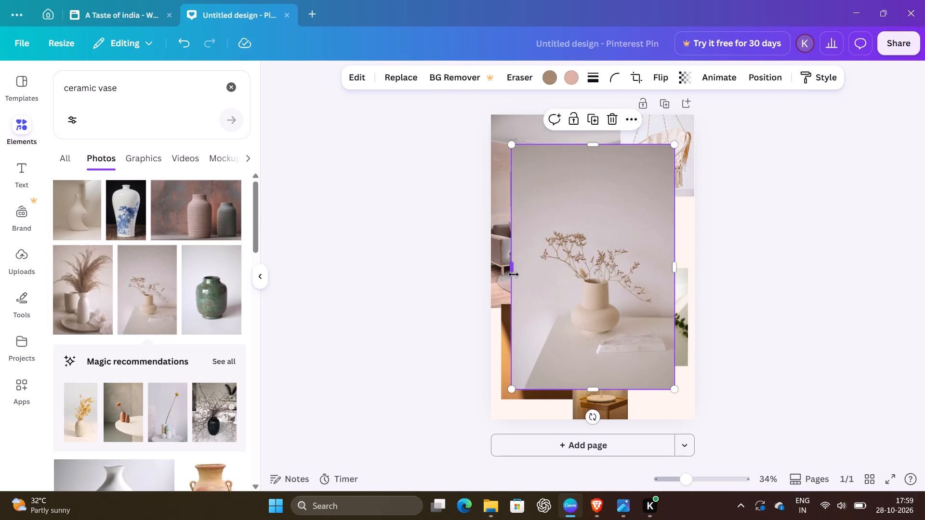
Crop the beige vase photo slightly on all four sides to frame the vase and branches.
{"action": "left_click_drag", "start_coordinate": [514, 272], "coordinate": [531, 272]}
{"action": "left_click_drag", "start_coordinate": [603, 143], "coordinate": [604, 180]}
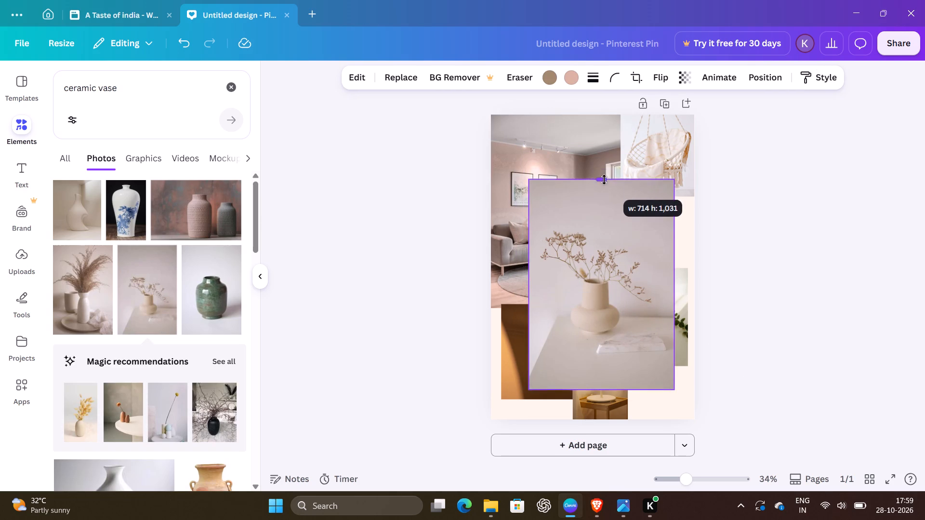
{"action": "left_click_drag", "start_coordinate": [604, 180], "coordinate": [601, 197]}
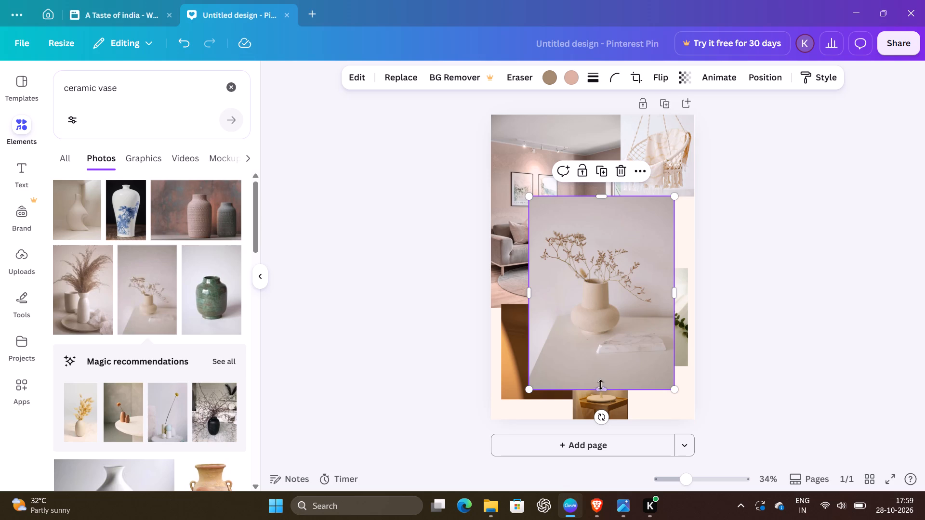
{"action": "left_click_drag", "start_coordinate": [599, 390], "coordinate": [601, 381]}
{"action": "left_click_drag", "start_coordinate": [672, 285], "coordinate": [658, 289]}
{"action": "left_click", "coordinate": [639, 348]}
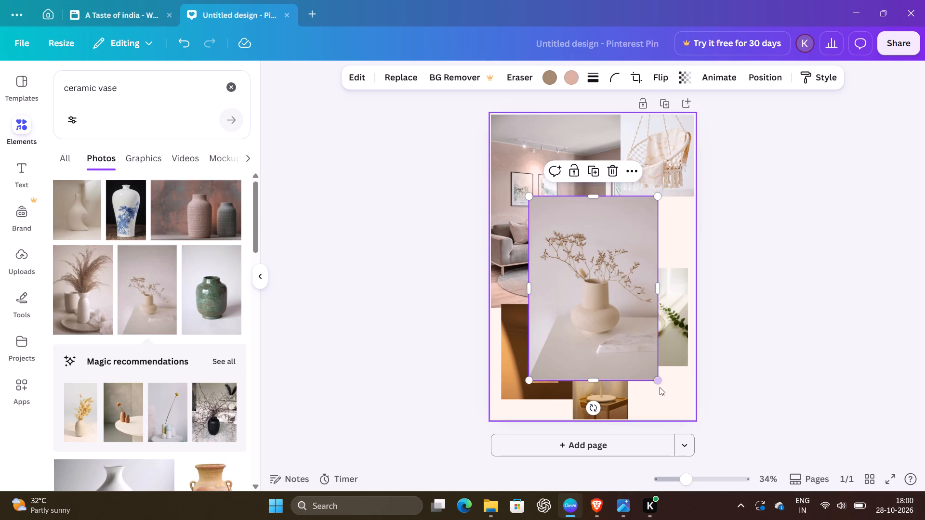
Shrink the vase photo and move it into the gap below the hanging chair photo.
{"action": "left_click", "coordinate": [656, 378]}
{"action": "left_click_drag", "start_coordinate": [656, 378], "coordinate": [595, 317]}
{"action": "left_click_drag", "start_coordinate": [572, 258], "coordinate": [660, 240]}
Move the coffee cup photo down so it sits directly to the right of the table lamp photo.
{"action": "left_click_drag", "start_coordinate": [675, 340], "coordinate": [686, 379]}
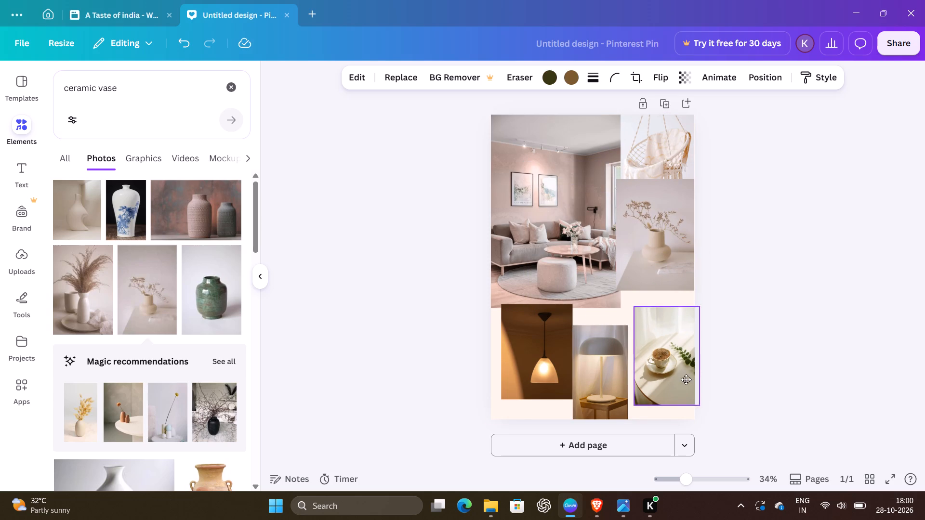
{"action": "left_click_drag", "start_coordinate": [686, 379], "coordinate": [679, 382]}
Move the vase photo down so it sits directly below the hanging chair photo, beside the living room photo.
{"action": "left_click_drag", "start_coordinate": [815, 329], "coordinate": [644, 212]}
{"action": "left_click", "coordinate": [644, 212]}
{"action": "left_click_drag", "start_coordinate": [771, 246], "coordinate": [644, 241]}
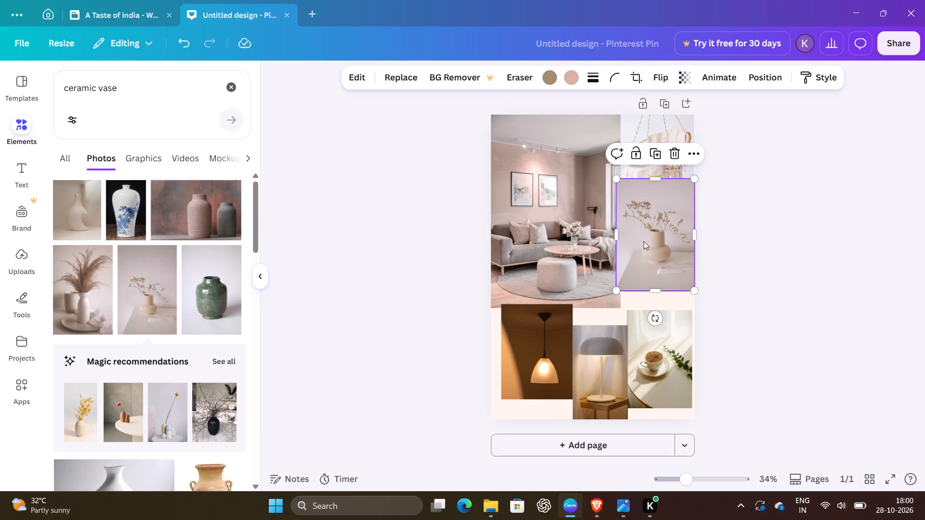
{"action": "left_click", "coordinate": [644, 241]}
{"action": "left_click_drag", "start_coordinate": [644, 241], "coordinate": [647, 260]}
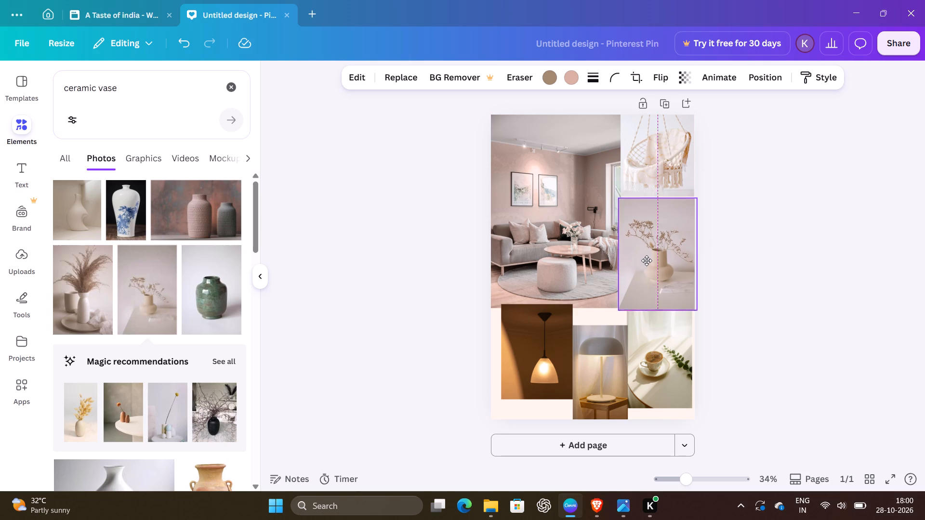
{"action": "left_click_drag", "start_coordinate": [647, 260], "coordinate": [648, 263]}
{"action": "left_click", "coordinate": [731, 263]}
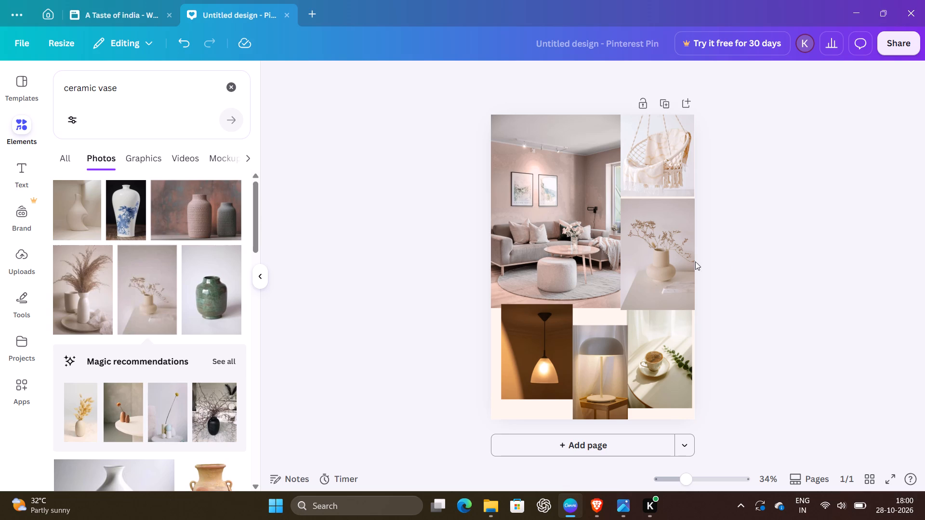
Shrink the living room photo proportionally, keeping its top-left corner in place.
{"action": "left_click", "coordinate": [603, 238]}
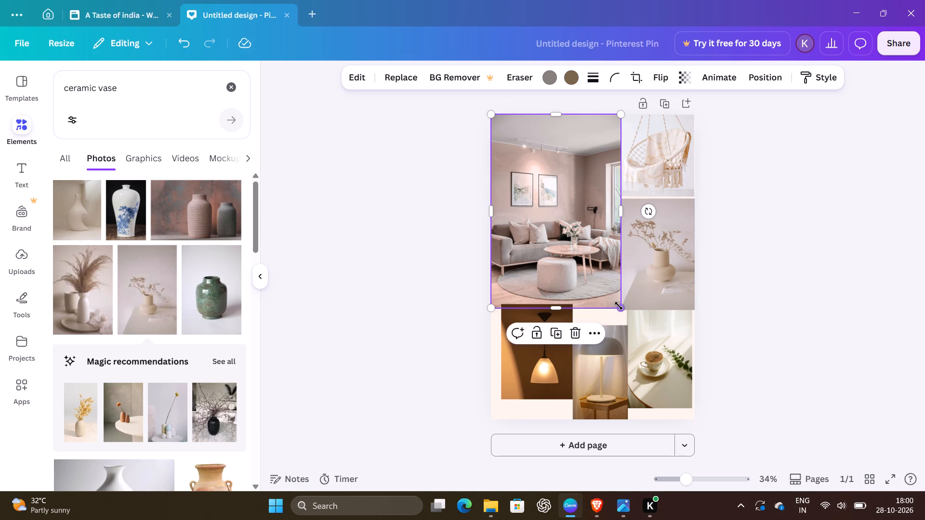
{"action": "left_click_drag", "start_coordinate": [619, 306], "coordinate": [609, 279]}
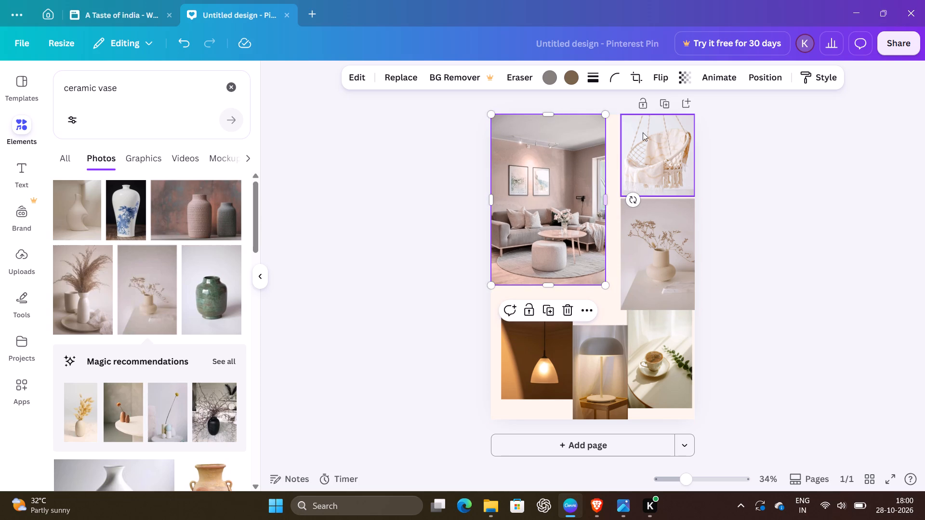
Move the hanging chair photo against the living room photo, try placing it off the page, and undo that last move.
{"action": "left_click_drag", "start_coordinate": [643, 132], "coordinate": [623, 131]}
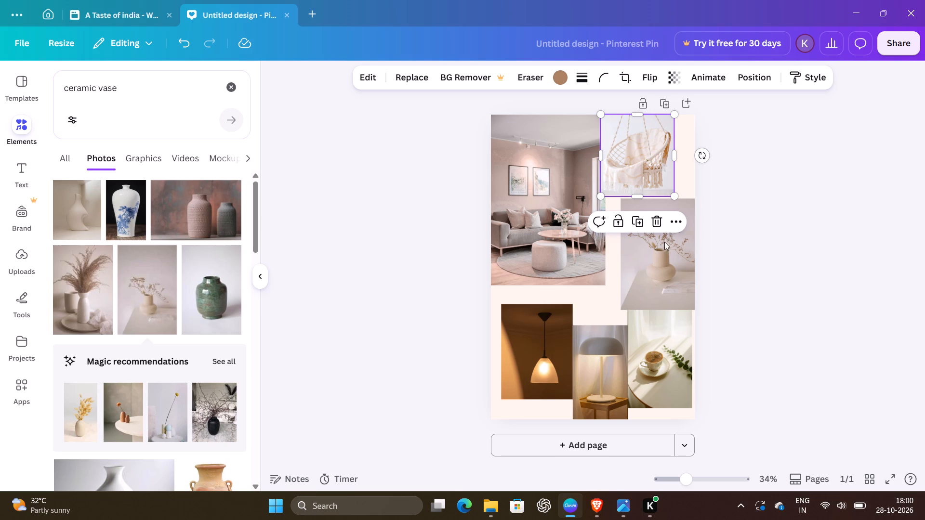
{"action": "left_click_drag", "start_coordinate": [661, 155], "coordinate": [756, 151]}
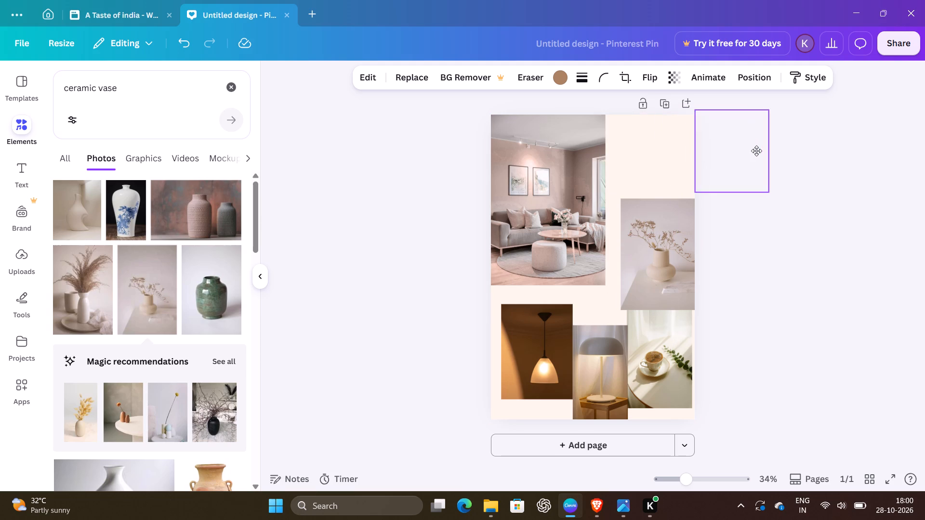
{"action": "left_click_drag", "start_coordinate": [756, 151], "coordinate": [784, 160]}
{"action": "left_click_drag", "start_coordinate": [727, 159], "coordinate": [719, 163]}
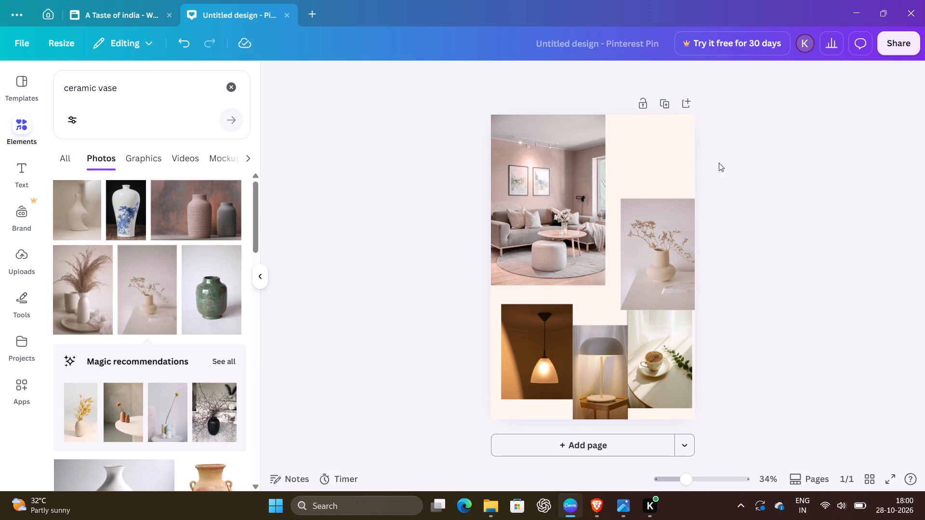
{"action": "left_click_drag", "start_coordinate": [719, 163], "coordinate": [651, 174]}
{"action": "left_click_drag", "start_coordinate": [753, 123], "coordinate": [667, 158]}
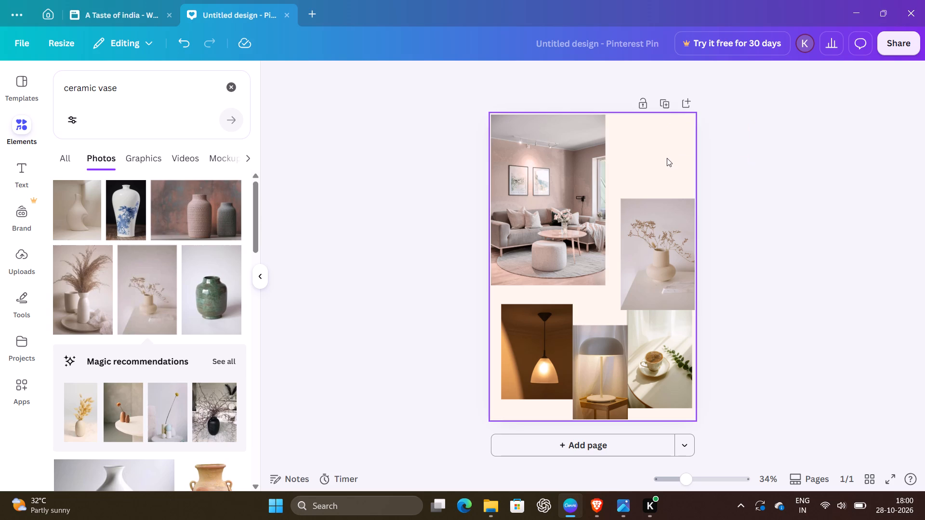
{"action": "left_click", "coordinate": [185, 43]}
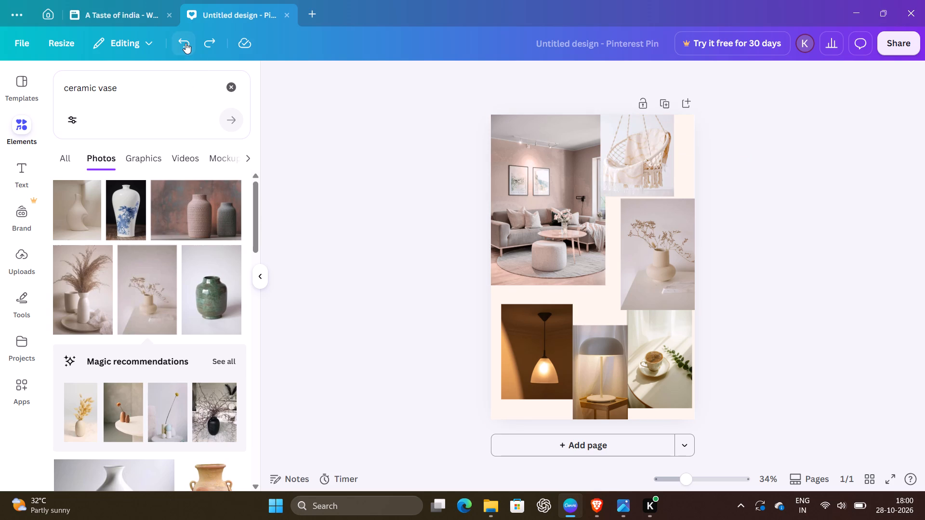
Clear the space beside the living room photo by moving the hanging chair photo onto the coffee cup and the vase onto the table lamp.
{"action": "left_click", "coordinate": [584, 235]}
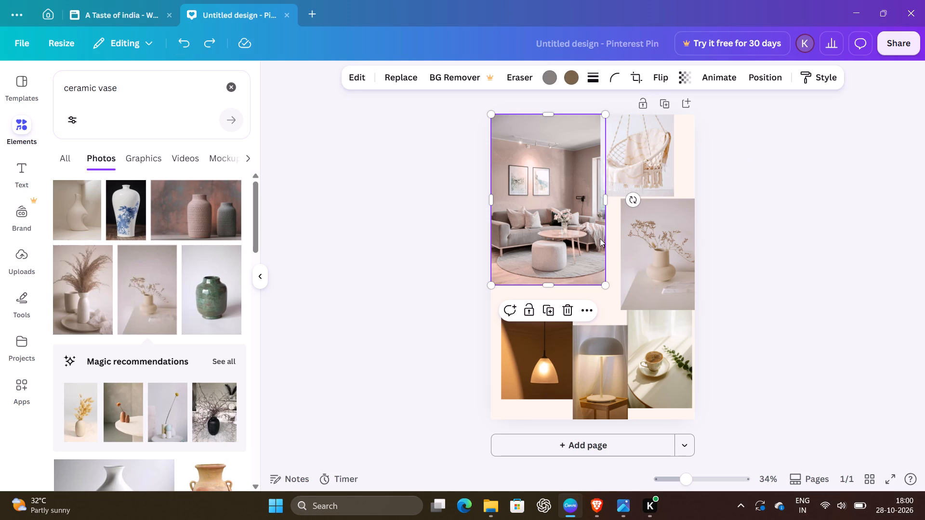
{"action": "left_click_drag", "start_coordinate": [649, 176], "coordinate": [674, 379]}
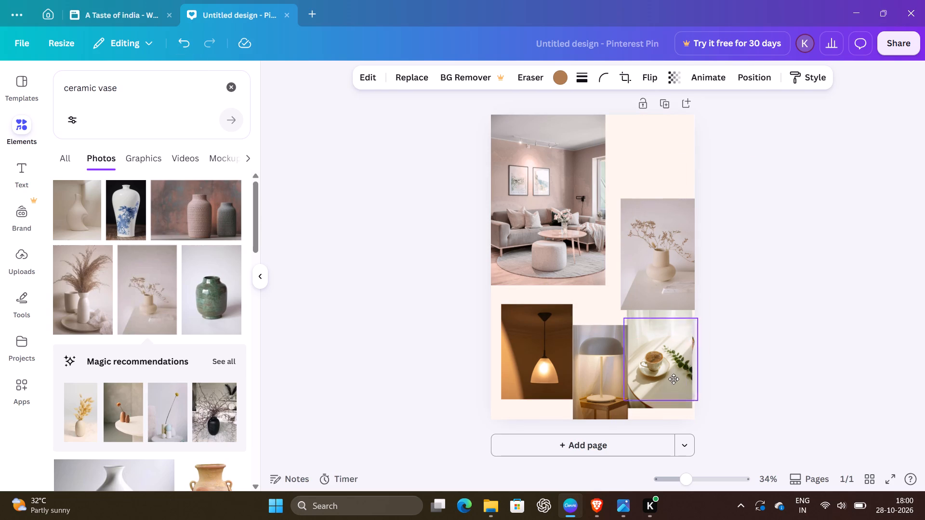
{"action": "left_click_drag", "start_coordinate": [674, 379], "coordinate": [676, 375]}
{"action": "left_click_drag", "start_coordinate": [622, 222], "coordinate": [594, 265]}
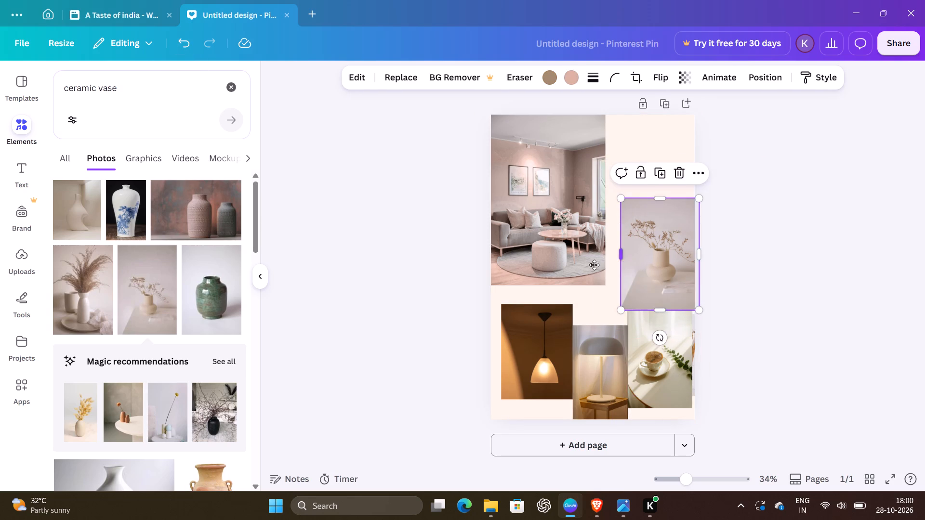
{"action": "left_click_drag", "start_coordinate": [594, 265], "coordinate": [552, 343]}
Reposition the living room photo at the page's top-left corner, flush with the top edge and slightly in from the left edge.
{"action": "double_click", "coordinate": [582, 231]}
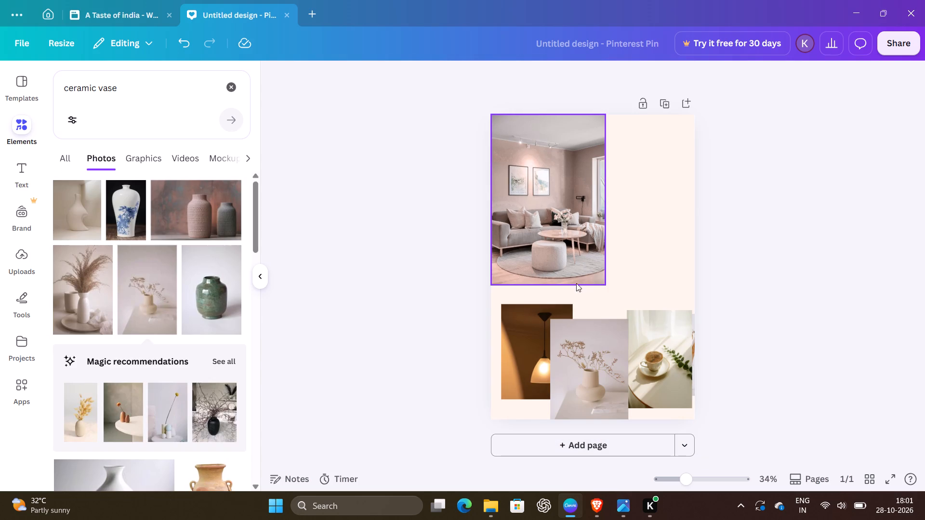
{"action": "left_click_drag", "start_coordinate": [570, 284], "coordinate": [588, 222]}
{"action": "left_click", "coordinate": [588, 222]}
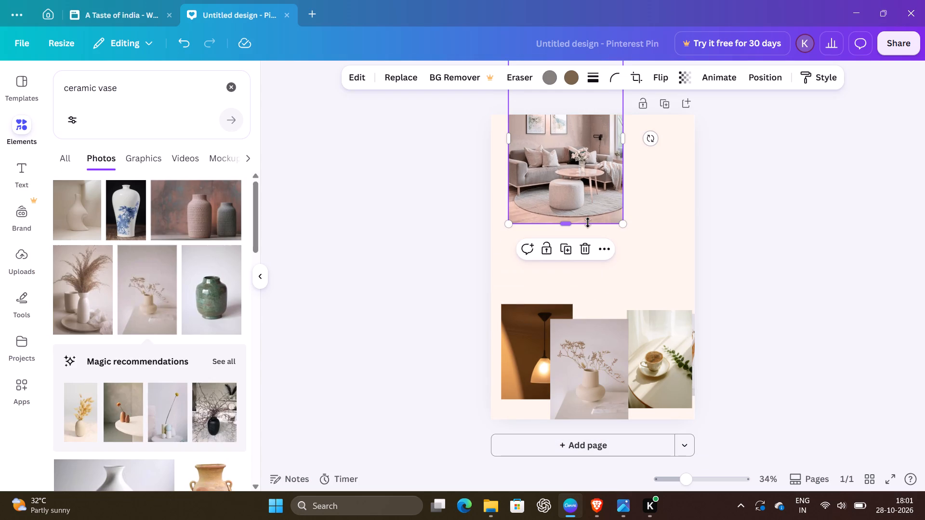
{"action": "left_click", "coordinate": [584, 182]}
{"action": "left_click_drag", "start_coordinate": [584, 182], "coordinate": [577, 236]}
{"action": "left_click", "coordinate": [577, 236]}
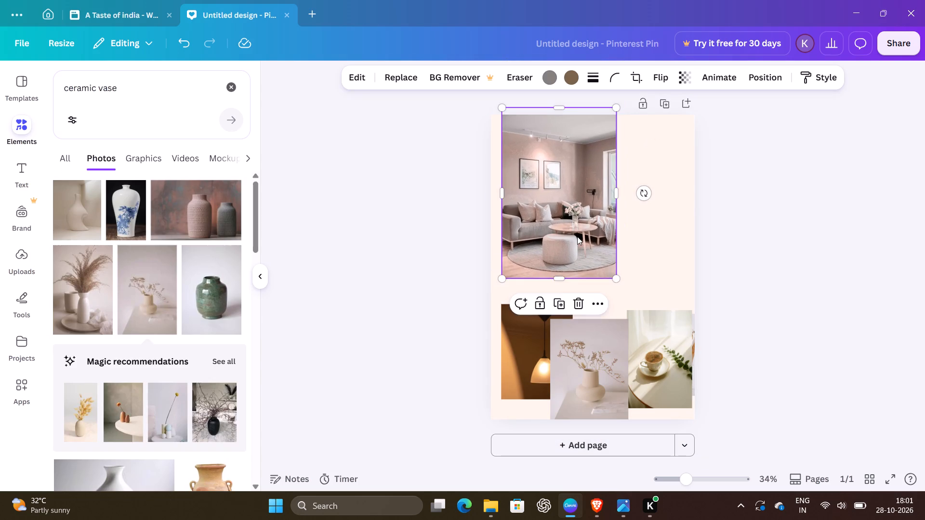
{"action": "left_click_drag", "start_coordinate": [577, 236], "coordinate": [569, 244]}
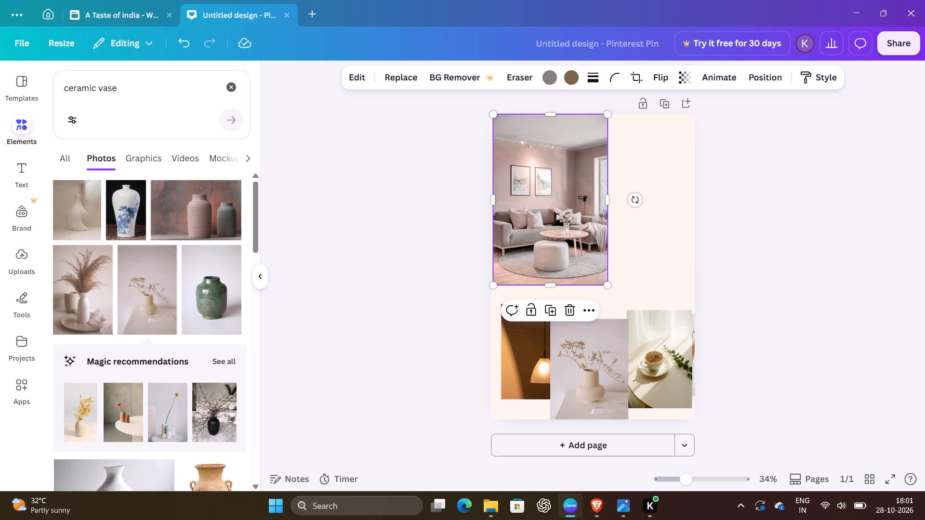
Search the photos for "luxury beige room".
{"action": "left_click", "coordinate": [124, 83]}
{"action": "left_click_drag", "start_coordinate": [124, 83], "coordinate": [34, 76]}
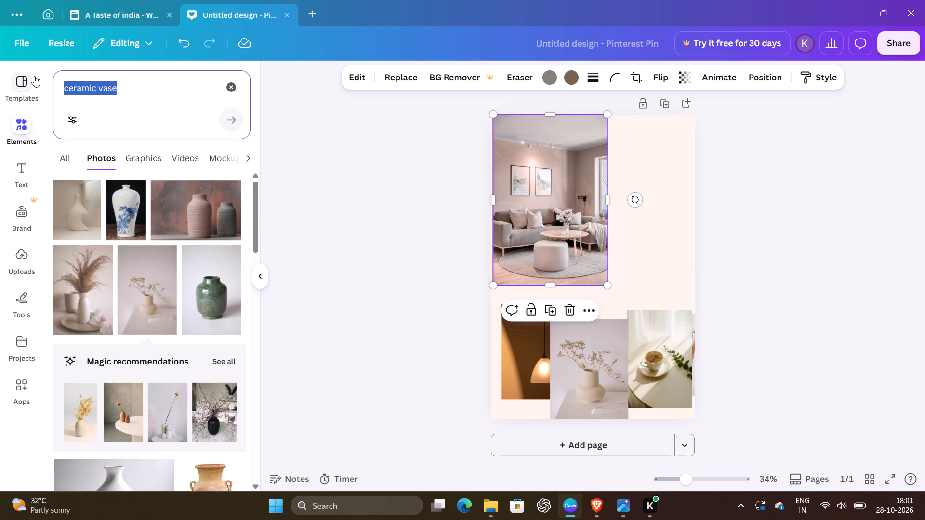
{"action": "type", "text": "luxu"}
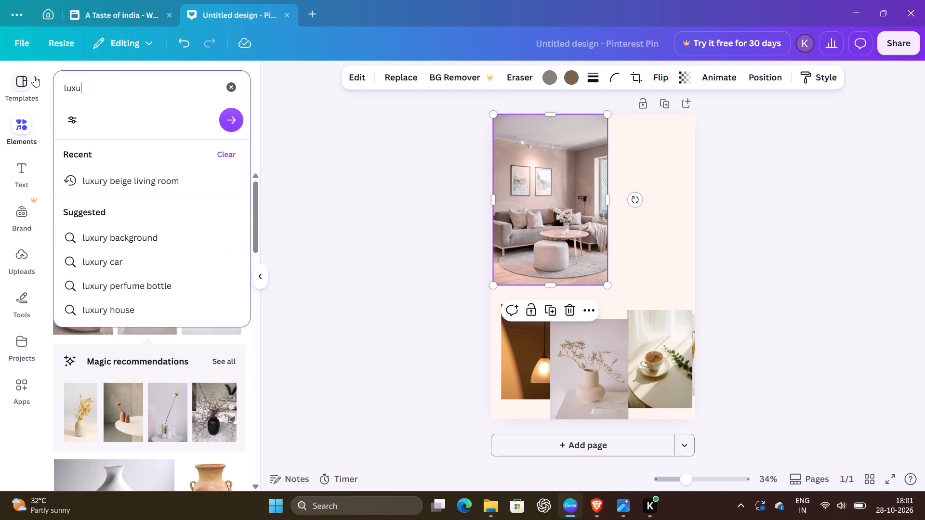
{"action": "key", "text": "r"}
{"action": "type", "text": "y beige room"}
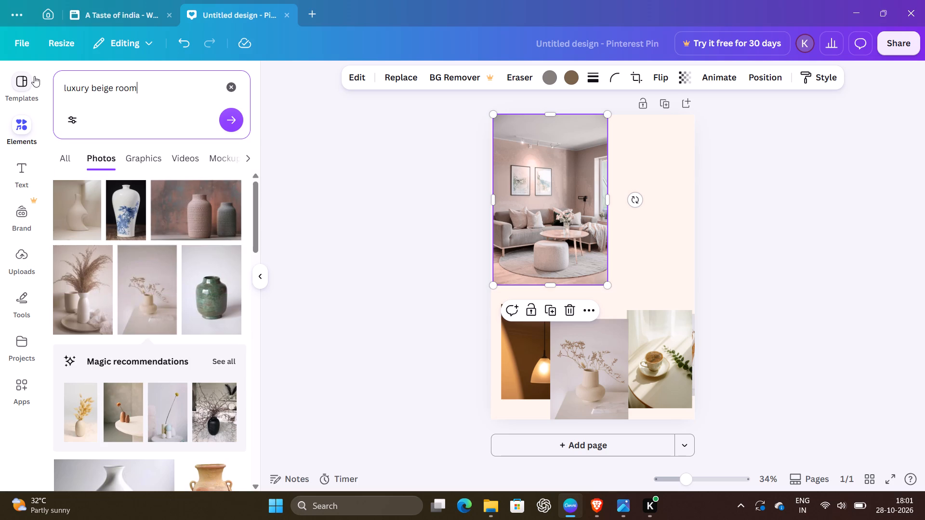
{"action": "key", "text": "Return"}
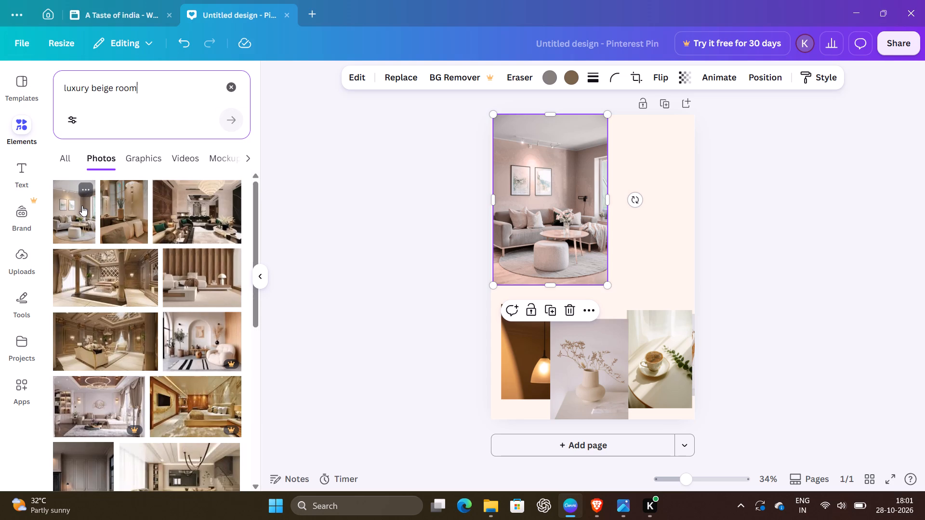
Examine the luxury beige room photos for another interior picture that suits the mood board.
{"action": "scroll", "coordinate": [82, 206], "scroll_direction": "down", "scroll_amount": 1}
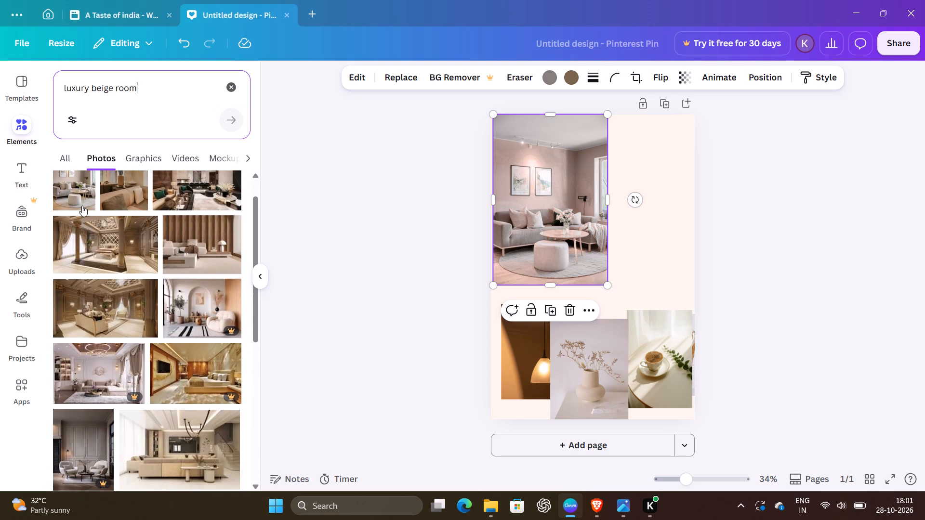
{"action": "scroll", "coordinate": [154, 364], "scroll_direction": "up", "scroll_amount": 1}
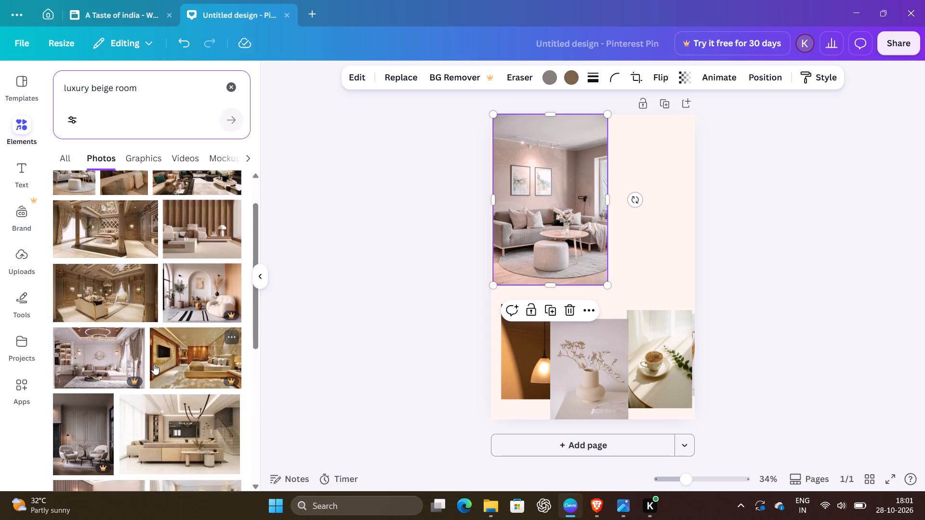
{"action": "scroll", "coordinate": [154, 364], "scroll_direction": "up", "scroll_amount": 2}
{"action": "scroll", "coordinate": [154, 364], "scroll_direction": "down", "scroll_amount": 2}
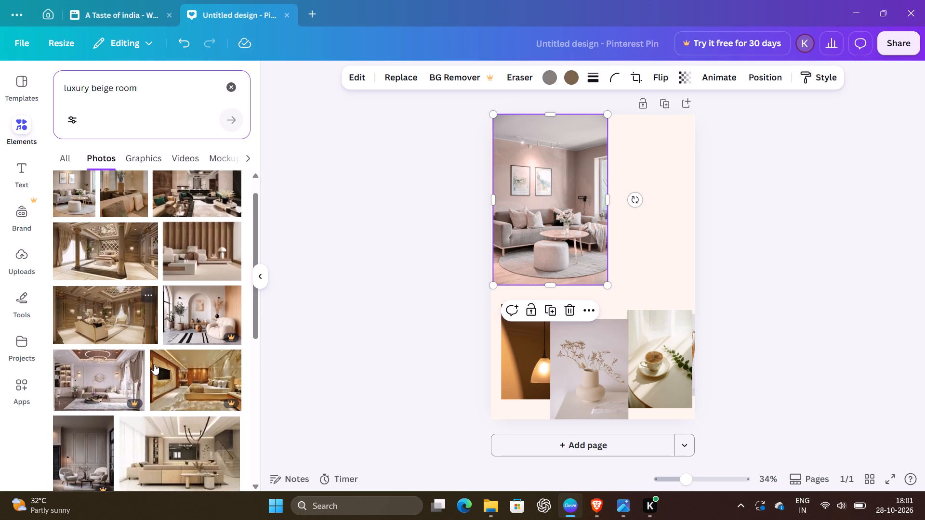
{"action": "scroll", "coordinate": [154, 364], "scroll_direction": "down", "scroll_amount": 4}
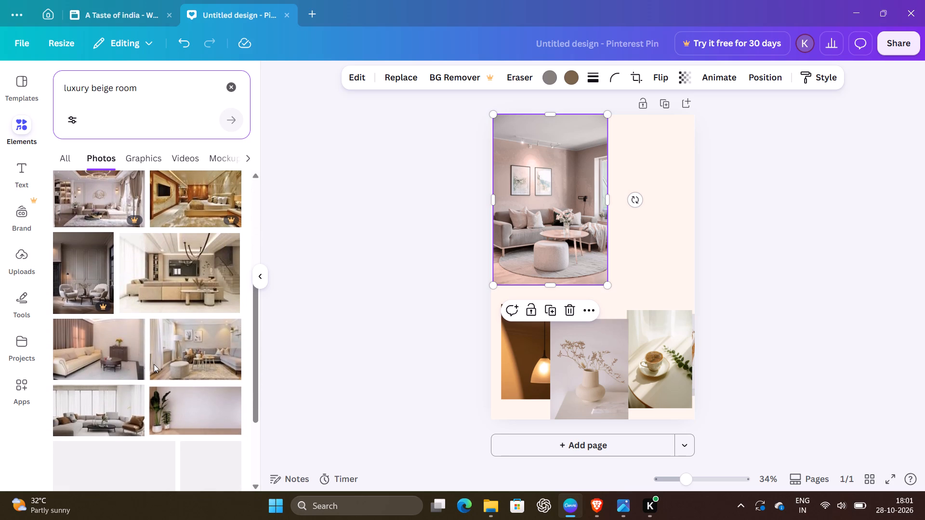
{"action": "scroll", "coordinate": [154, 364], "scroll_direction": "down", "scroll_amount": 2}
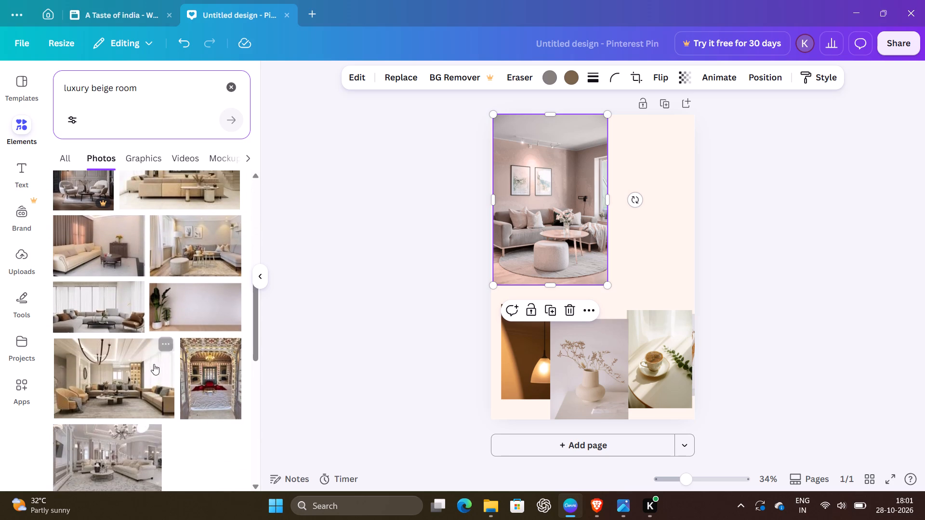
{"action": "scroll", "coordinate": [154, 364], "scroll_direction": "down", "scroll_amount": 4}
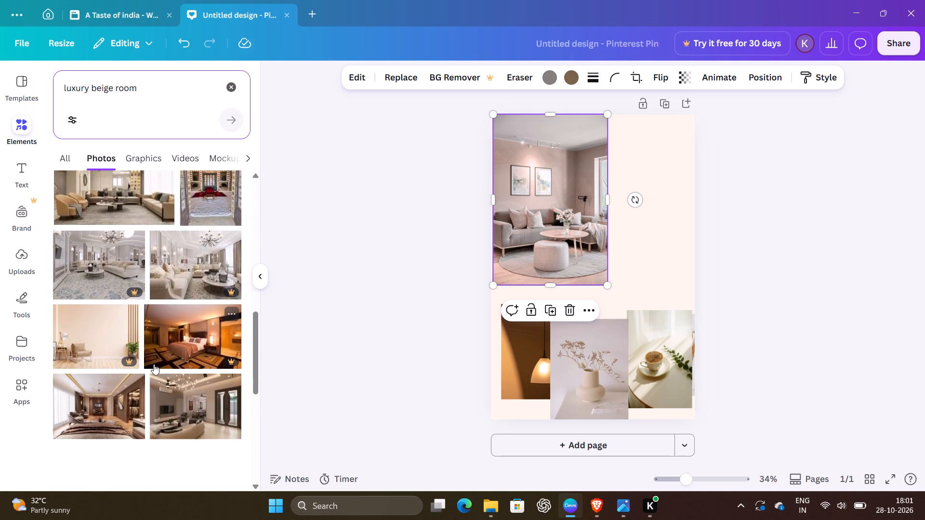
{"action": "scroll", "coordinate": [154, 364], "scroll_direction": "down", "scroll_amount": 5}
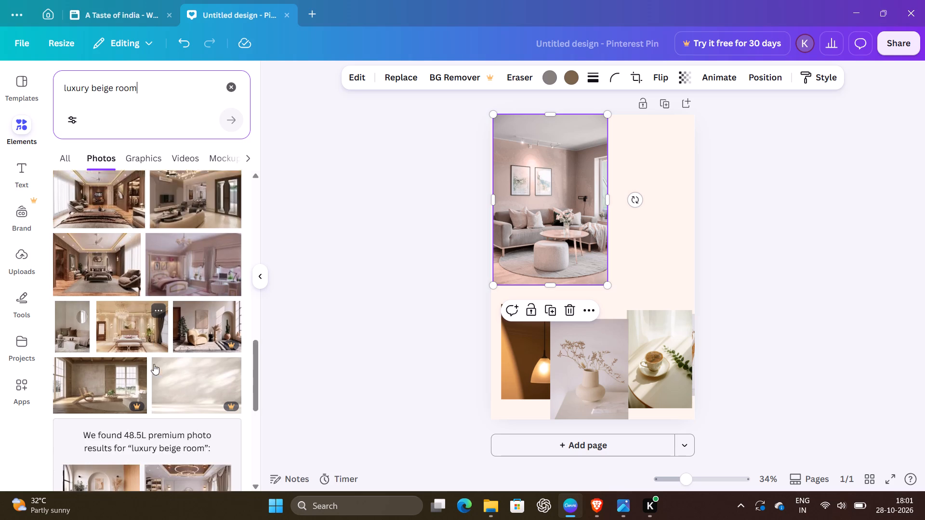
{"action": "scroll", "coordinate": [154, 364], "scroll_direction": "down", "scroll_amount": 4}
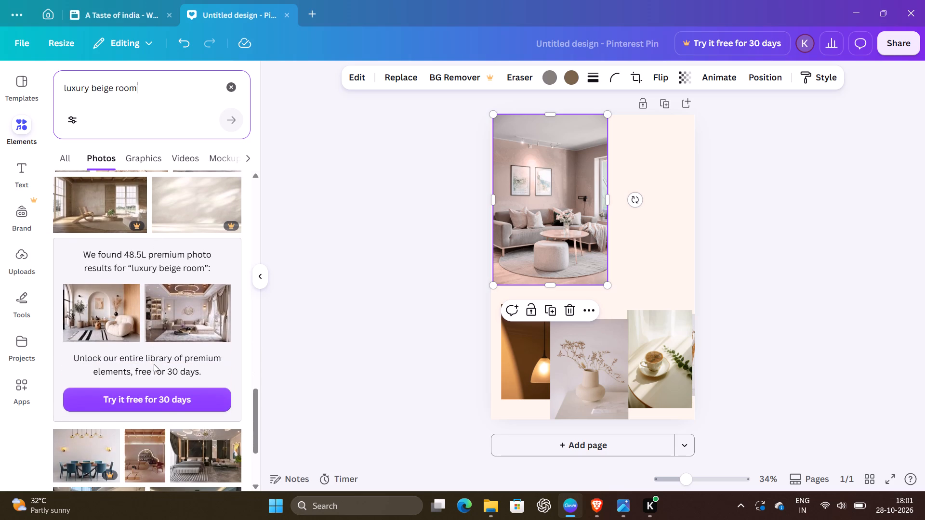
Refine the photo search to "luxury beige living room".
{"action": "left_click", "coordinate": [115, 85]}
{"action": "key", "text": "space"}
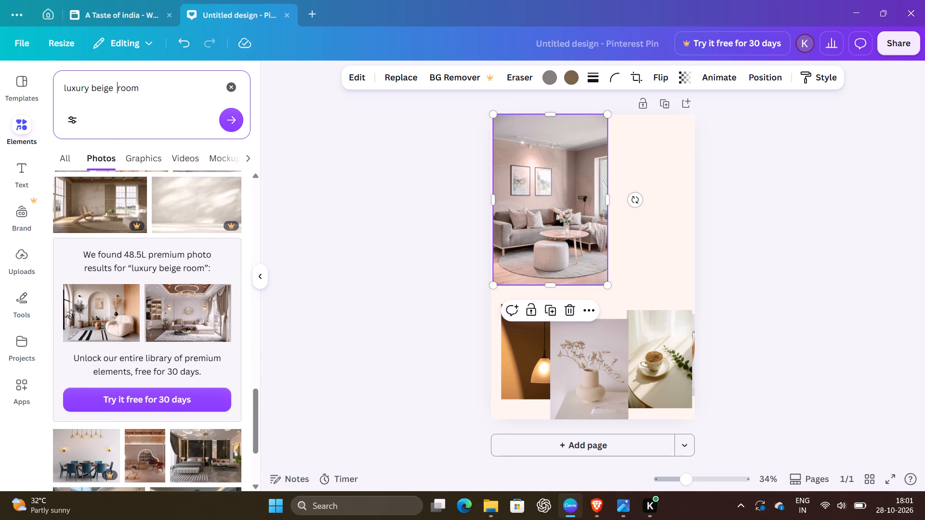
{"action": "key", "text": "BackSpace"}
{"action": "type", "text": "li"}
{"action": "type", "text": "ving"}
{"action": "key", "text": "space"}
{"action": "key", "text": "Return"}
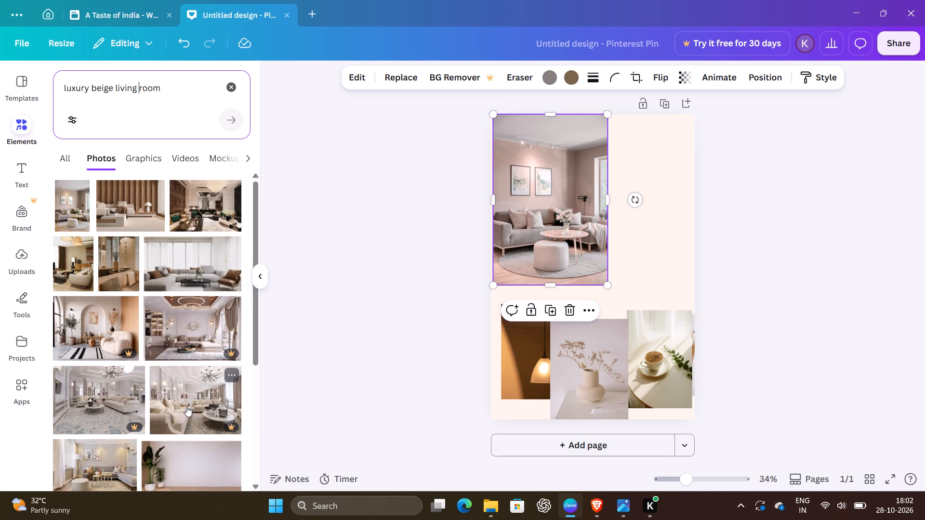
Examine the luxury beige living room photos for an interior picture that suits the mood board.
{"action": "scroll", "coordinate": [186, 406], "scroll_direction": "down", "scroll_amount": 4}
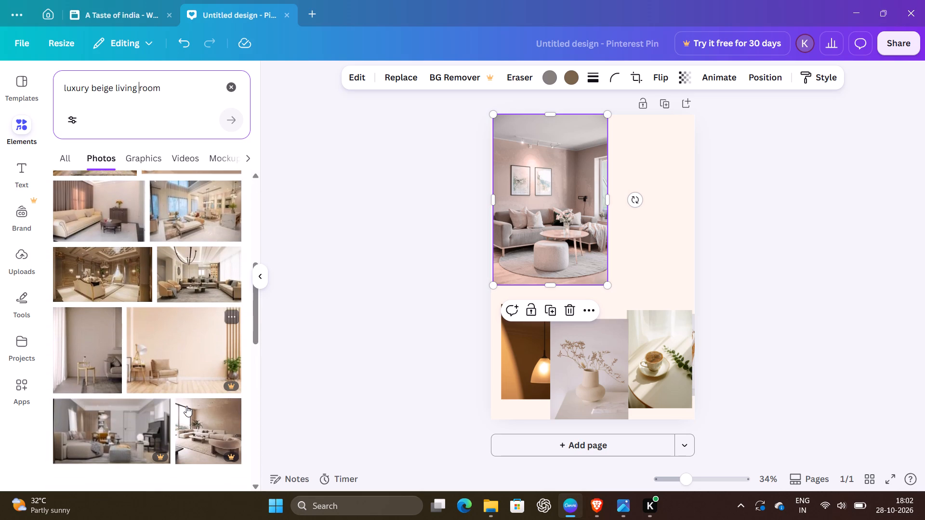
{"action": "scroll", "coordinate": [186, 406], "scroll_direction": "down", "scroll_amount": 3}
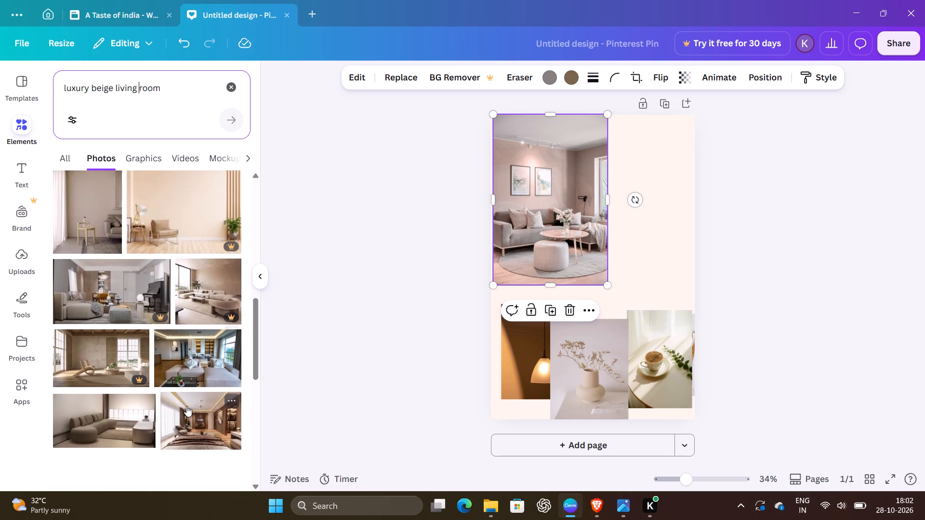
{"action": "scroll", "coordinate": [186, 406], "scroll_direction": "down", "scroll_amount": 2}
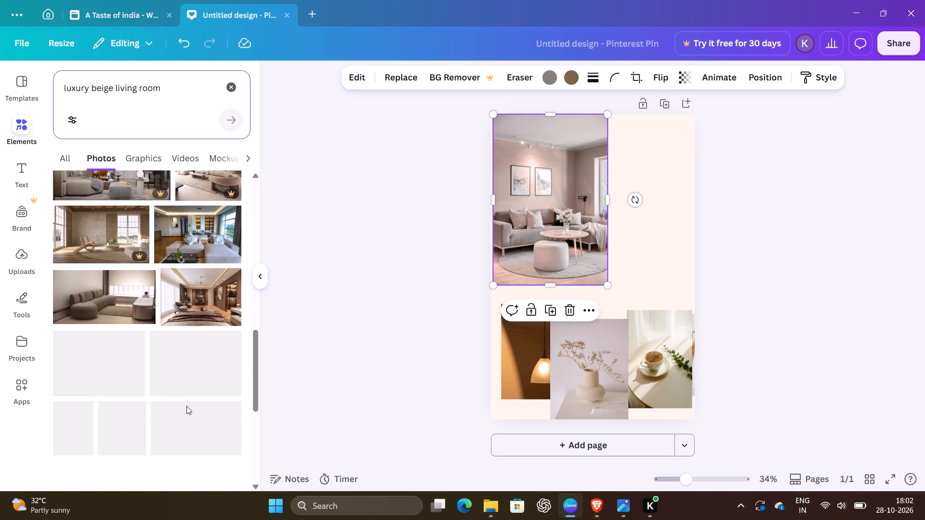
{"action": "scroll", "coordinate": [186, 406], "scroll_direction": "down", "scroll_amount": 1}
{"action": "scroll", "coordinate": [186, 406], "scroll_direction": "up", "scroll_amount": 11}
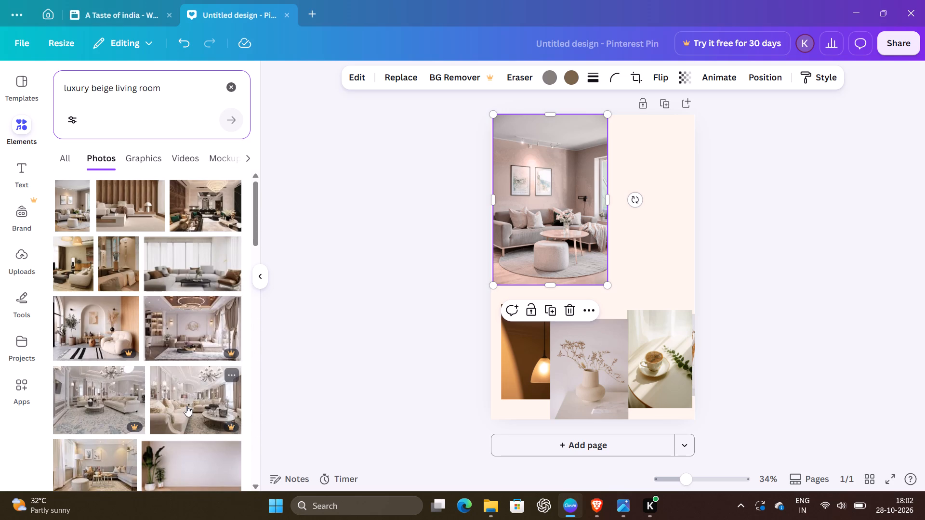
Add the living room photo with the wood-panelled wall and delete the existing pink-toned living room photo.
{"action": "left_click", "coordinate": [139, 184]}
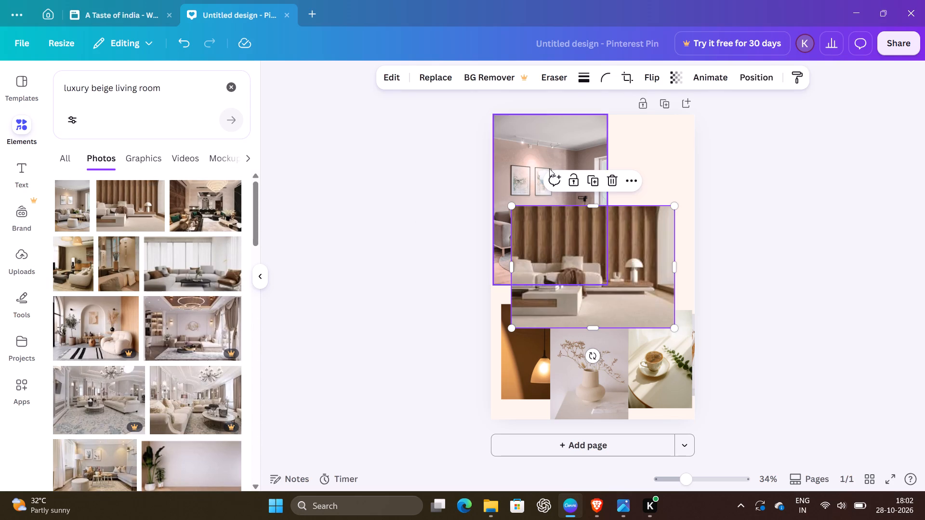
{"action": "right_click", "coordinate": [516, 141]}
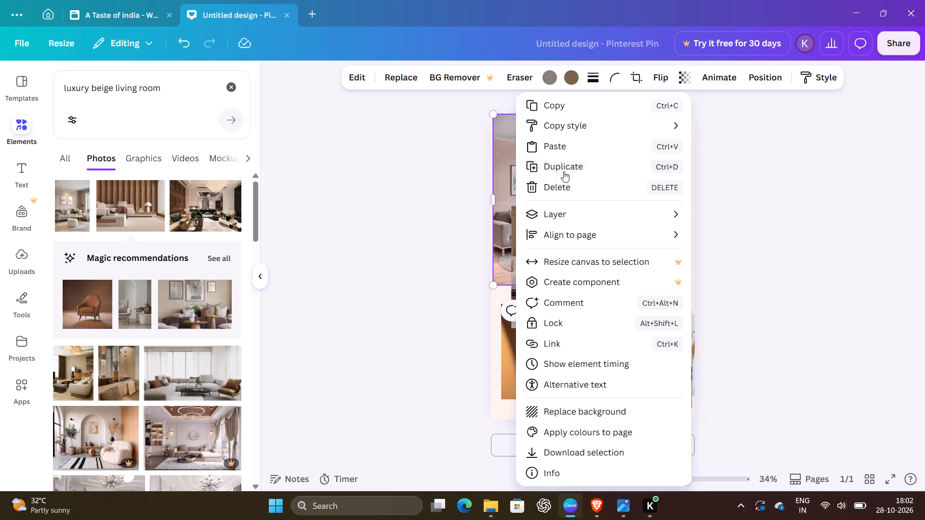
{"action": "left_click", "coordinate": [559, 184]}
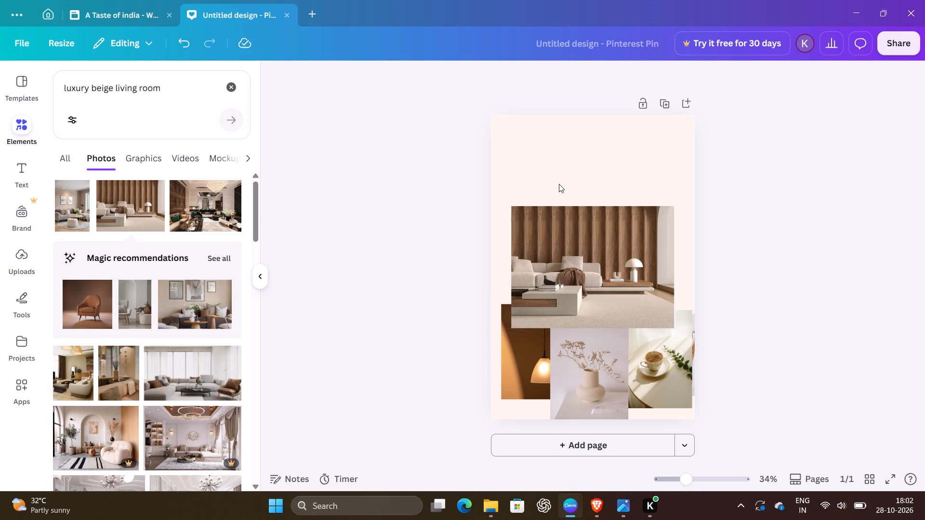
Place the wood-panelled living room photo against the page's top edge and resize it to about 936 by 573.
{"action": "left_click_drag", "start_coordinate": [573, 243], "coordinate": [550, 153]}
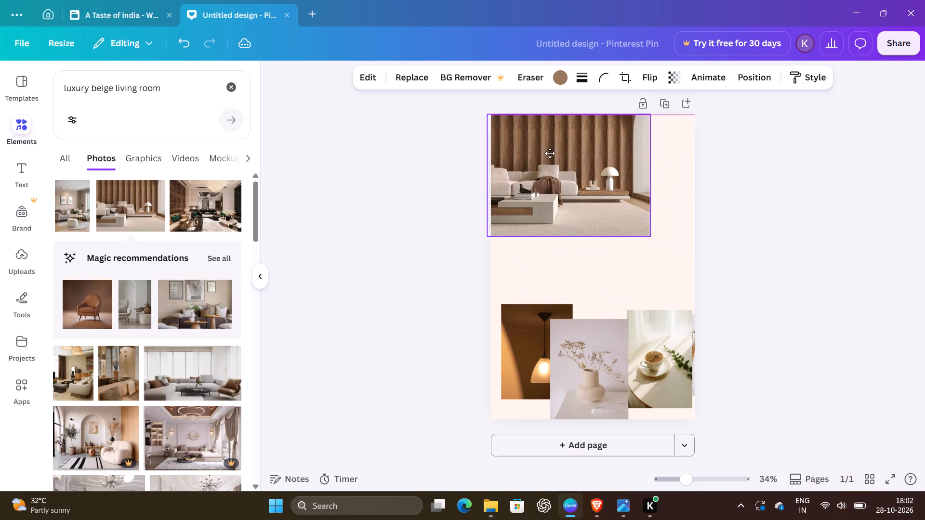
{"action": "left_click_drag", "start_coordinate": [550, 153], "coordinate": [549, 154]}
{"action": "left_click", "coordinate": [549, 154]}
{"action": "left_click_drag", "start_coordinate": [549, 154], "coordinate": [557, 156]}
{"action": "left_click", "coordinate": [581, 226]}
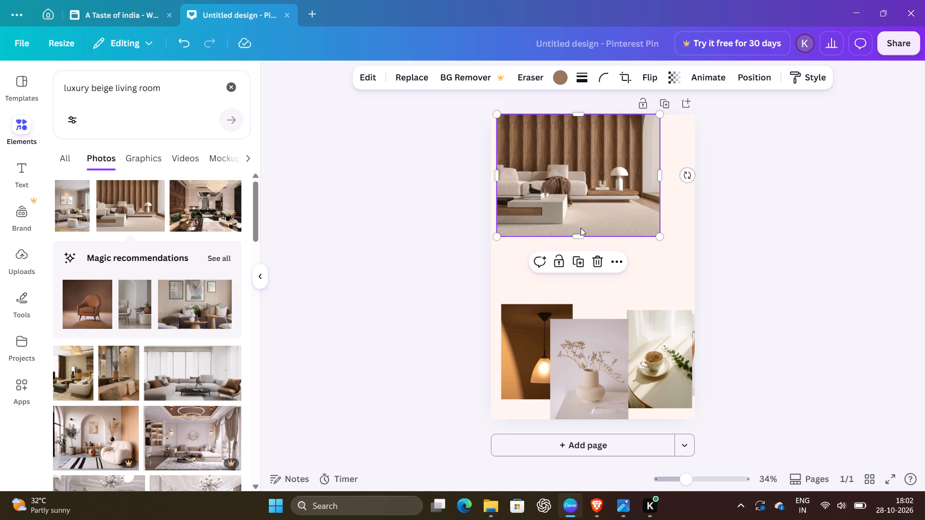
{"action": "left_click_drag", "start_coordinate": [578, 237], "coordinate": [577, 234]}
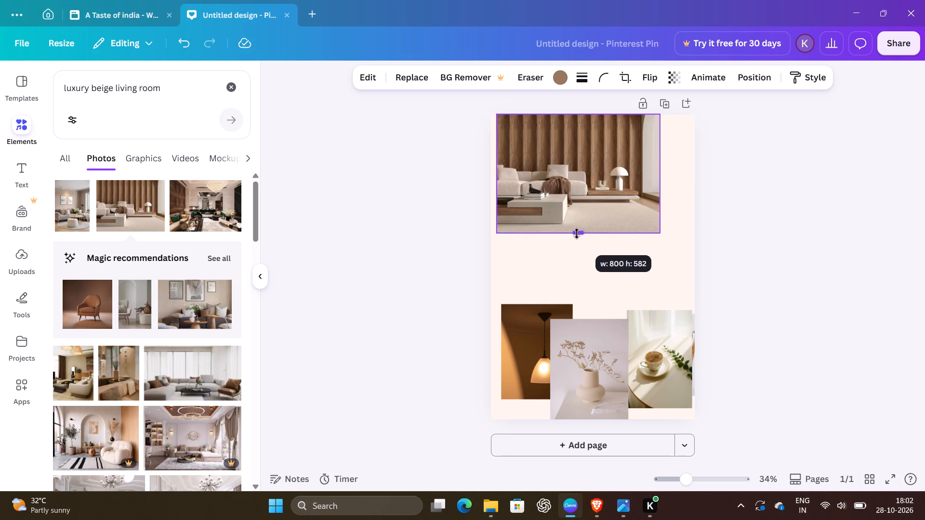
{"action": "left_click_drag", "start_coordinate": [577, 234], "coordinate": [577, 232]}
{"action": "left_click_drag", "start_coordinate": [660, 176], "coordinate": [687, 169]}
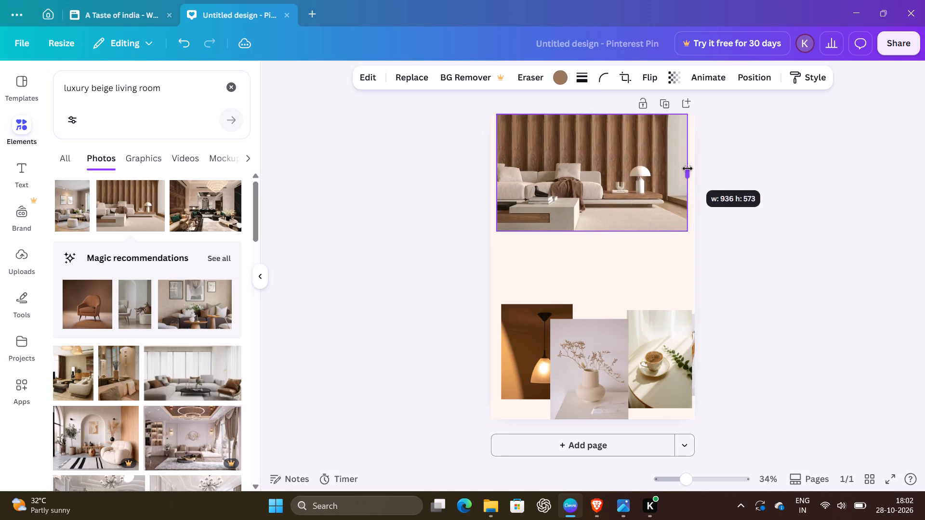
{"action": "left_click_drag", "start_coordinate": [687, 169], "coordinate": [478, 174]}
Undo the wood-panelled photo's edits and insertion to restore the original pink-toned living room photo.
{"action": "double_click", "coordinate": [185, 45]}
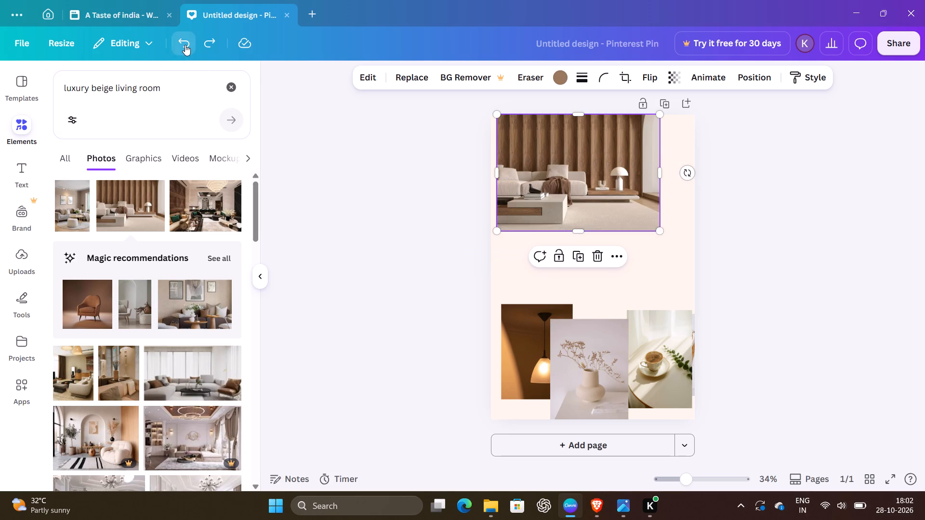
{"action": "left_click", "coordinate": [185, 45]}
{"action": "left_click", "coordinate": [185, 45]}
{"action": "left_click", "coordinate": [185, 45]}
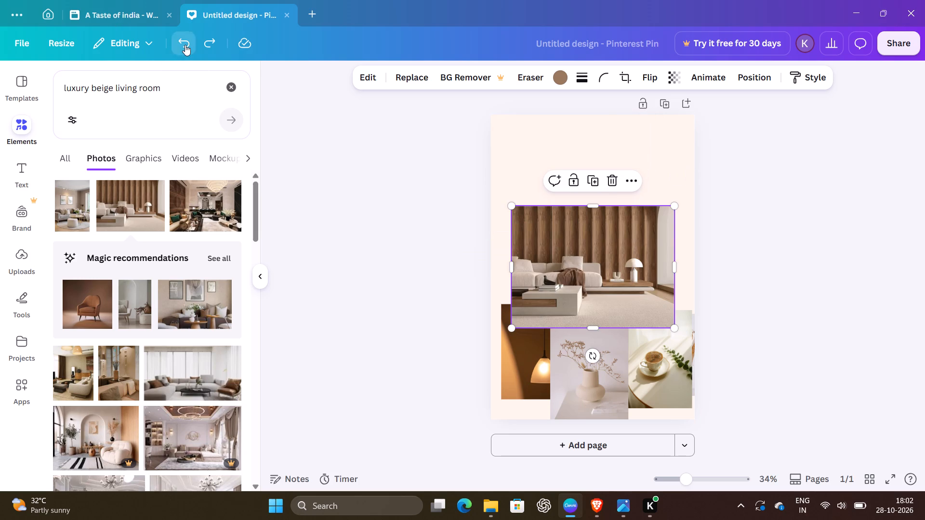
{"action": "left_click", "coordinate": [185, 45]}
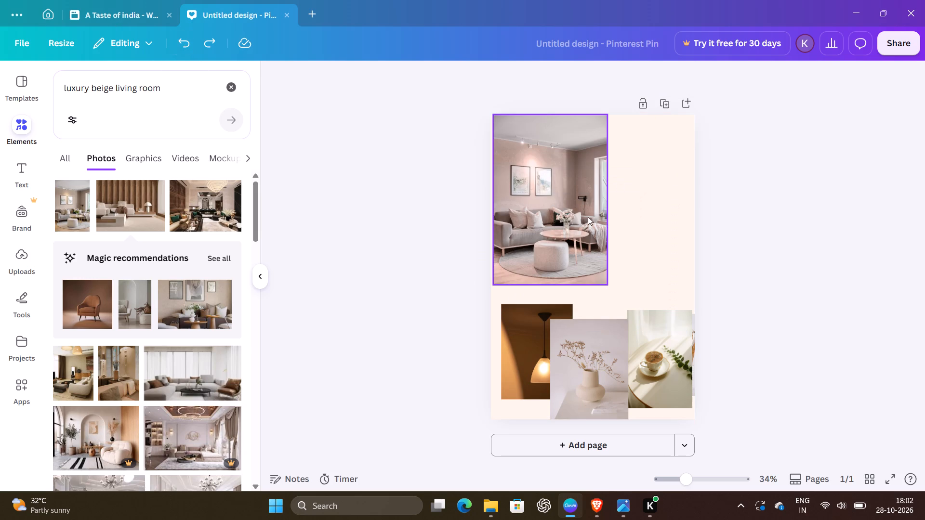
Shrink the living room photo to about 433 by 647, keeping its top-left corner in place.
{"action": "left_click", "coordinate": [578, 211]}
{"action": "left_click", "coordinate": [578, 211]}
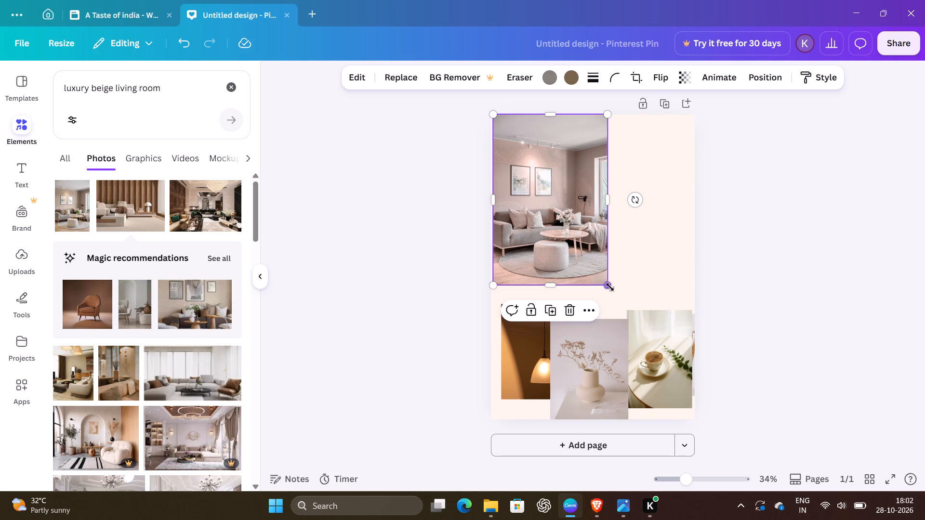
{"action": "left_click_drag", "start_coordinate": [610, 287], "coordinate": [586, 246]}
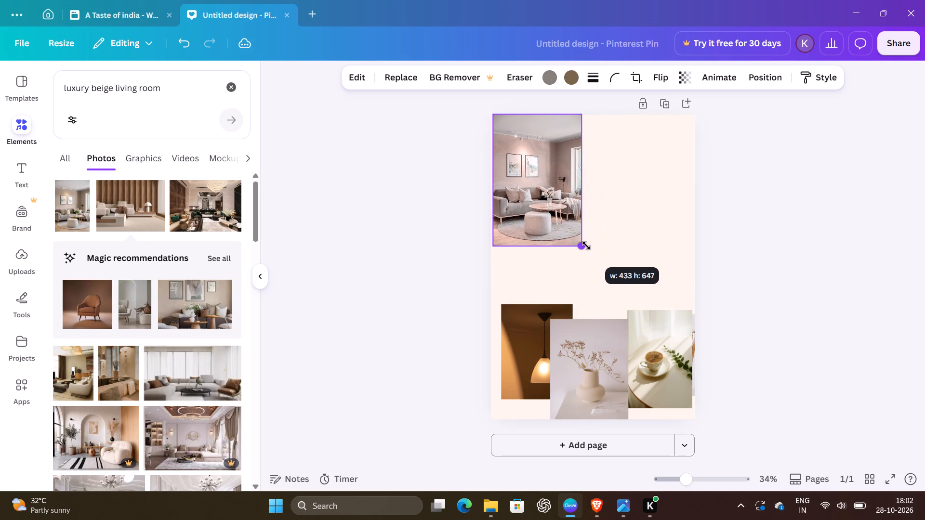
{"action": "left_click_drag", "start_coordinate": [586, 246], "coordinate": [586, 246]}
Move the pendant lamp photo off the bottom row, shrink it, and place it at the page's left edge below the living room photo.
{"action": "left_click_drag", "start_coordinate": [545, 342], "coordinate": [553, 311]}
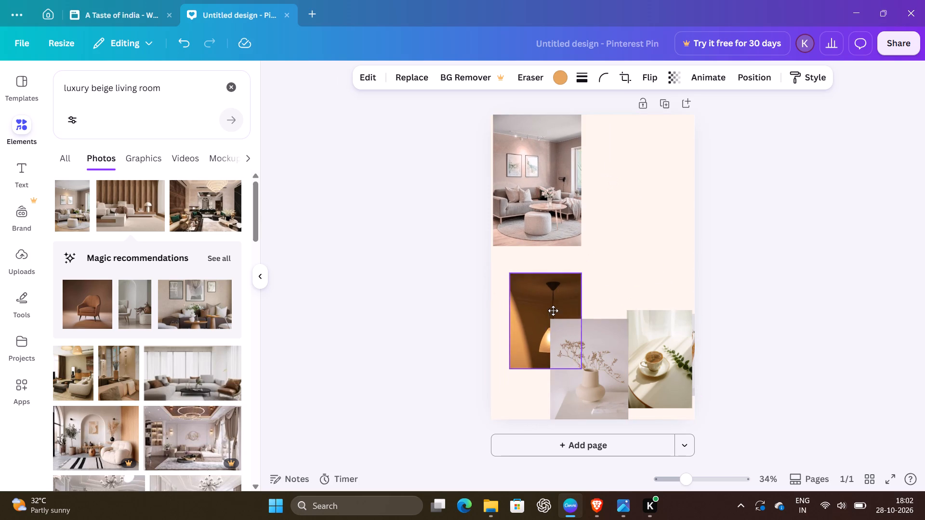
{"action": "left_click_drag", "start_coordinate": [553, 311], "coordinate": [628, 150]}
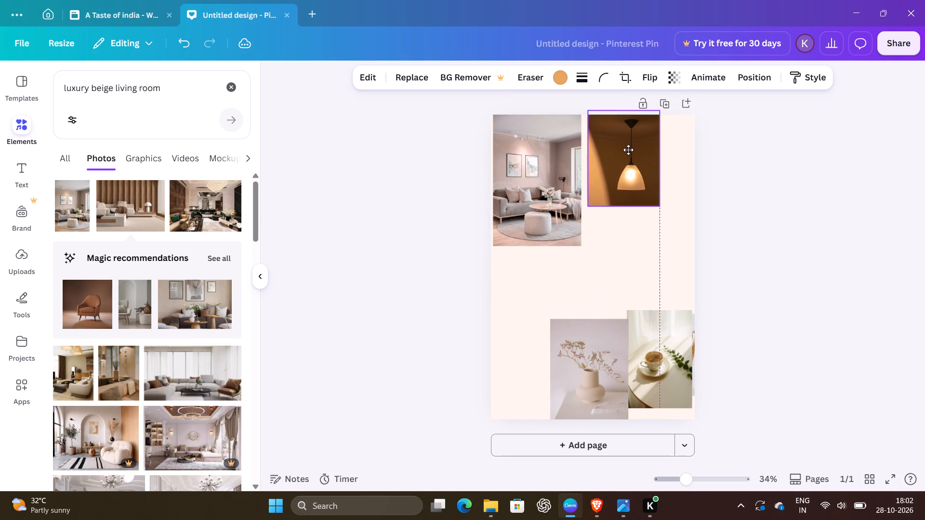
{"action": "left_click_drag", "start_coordinate": [628, 150], "coordinate": [624, 153]}
{"action": "left_click_drag", "start_coordinate": [657, 209], "coordinate": [650, 204]}
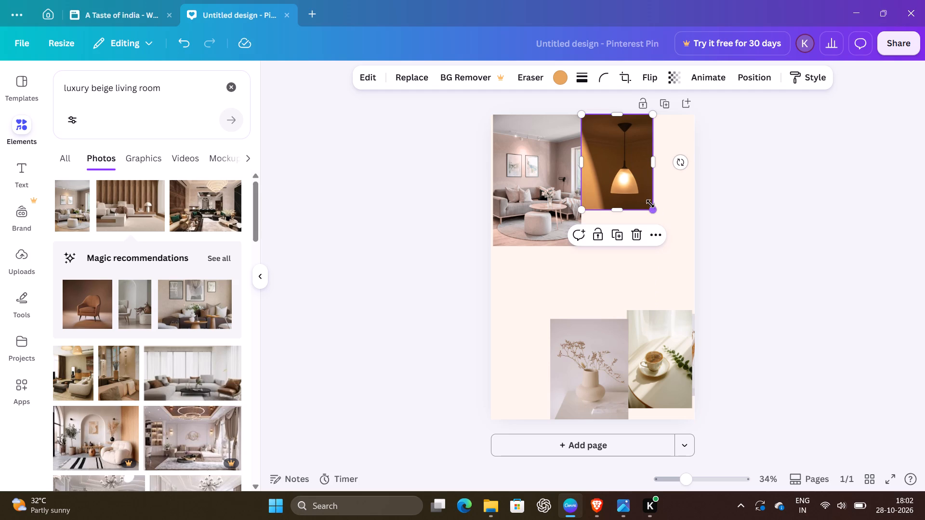
{"action": "left_click_drag", "start_coordinate": [650, 204], "coordinate": [647, 195]}
{"action": "left_click_drag", "start_coordinate": [623, 161], "coordinate": [533, 294]}
Place the vase photo at the page's top edge, flush beside the living room photo, and shrink it to leave space on its right.
{"action": "left_click_drag", "start_coordinate": [605, 340], "coordinate": [630, 193]}
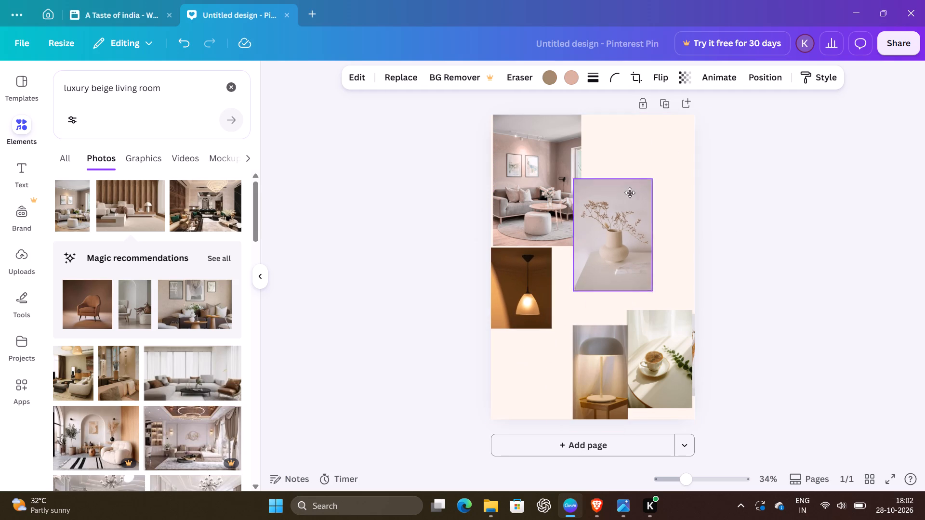
{"action": "left_click_drag", "start_coordinate": [630, 193], "coordinate": [637, 137]}
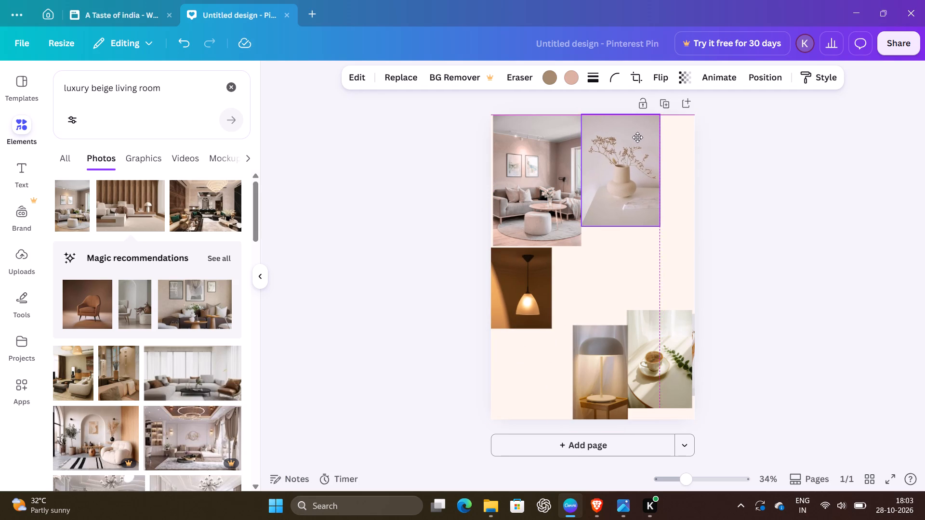
{"action": "left_click_drag", "start_coordinate": [637, 137], "coordinate": [638, 136]}
{"action": "left_click", "coordinate": [664, 232]}
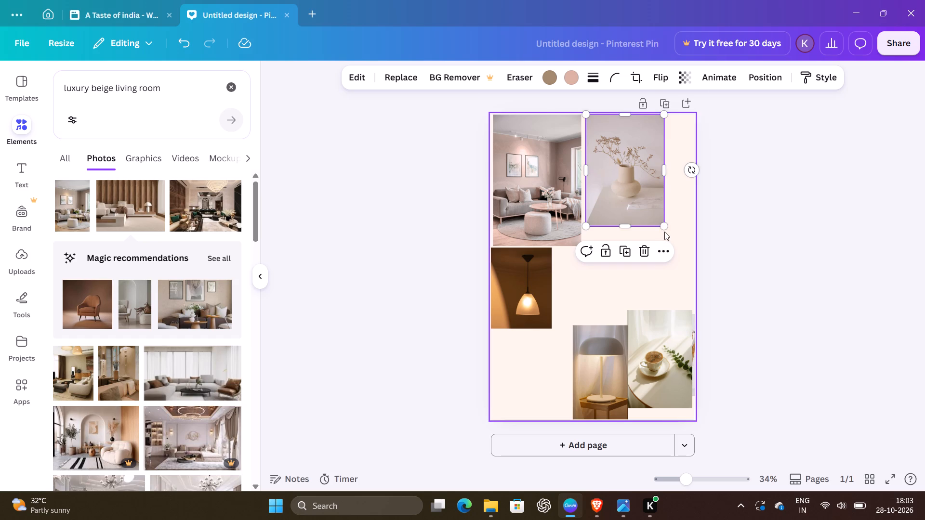
{"action": "left_click_drag", "start_coordinate": [638, 208], "coordinate": [633, 207]}
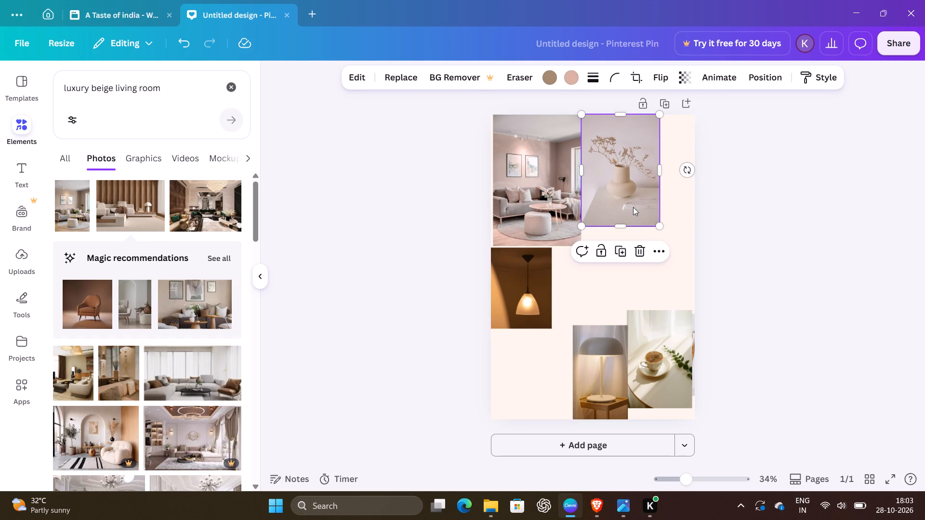
{"action": "left_click_drag", "start_coordinate": [660, 224], "coordinate": [640, 200]}
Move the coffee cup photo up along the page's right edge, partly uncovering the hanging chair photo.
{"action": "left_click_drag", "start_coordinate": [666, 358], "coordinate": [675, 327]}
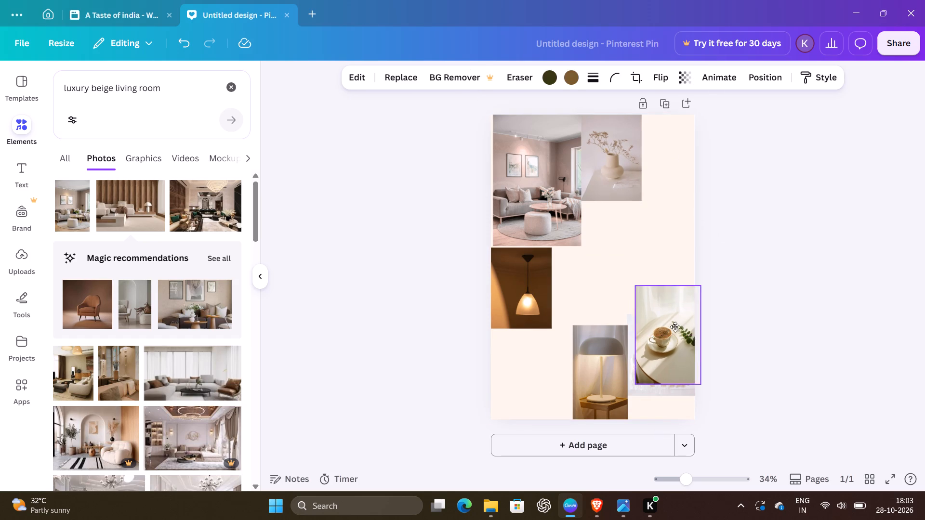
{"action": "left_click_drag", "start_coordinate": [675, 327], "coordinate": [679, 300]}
Narrow the pendant lamp photo, move it beside the vase photo, widen it to the page's right edge and extend its bottom slightly.
{"action": "left_click", "coordinate": [542, 284]}
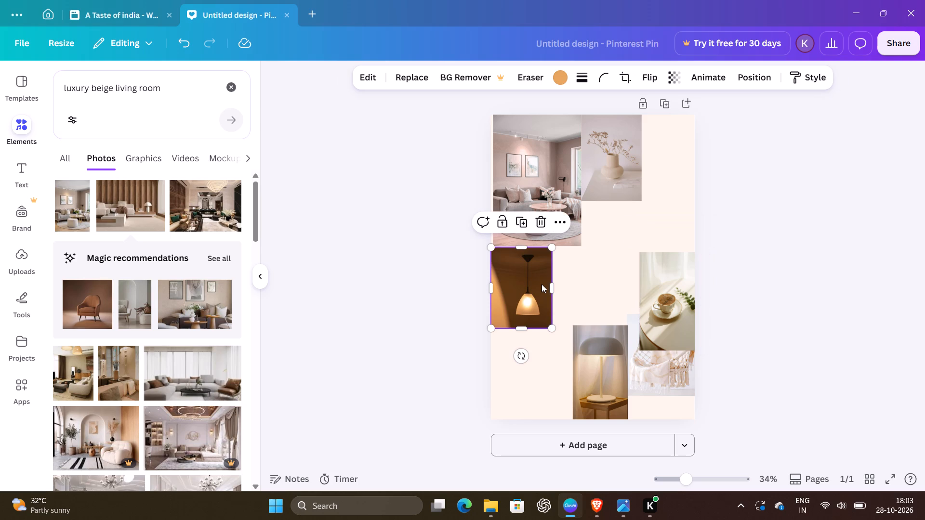
{"action": "left_click_drag", "start_coordinate": [493, 288], "coordinate": [507, 288]}
{"action": "left_click_drag", "start_coordinate": [532, 285], "coordinate": [673, 159]}
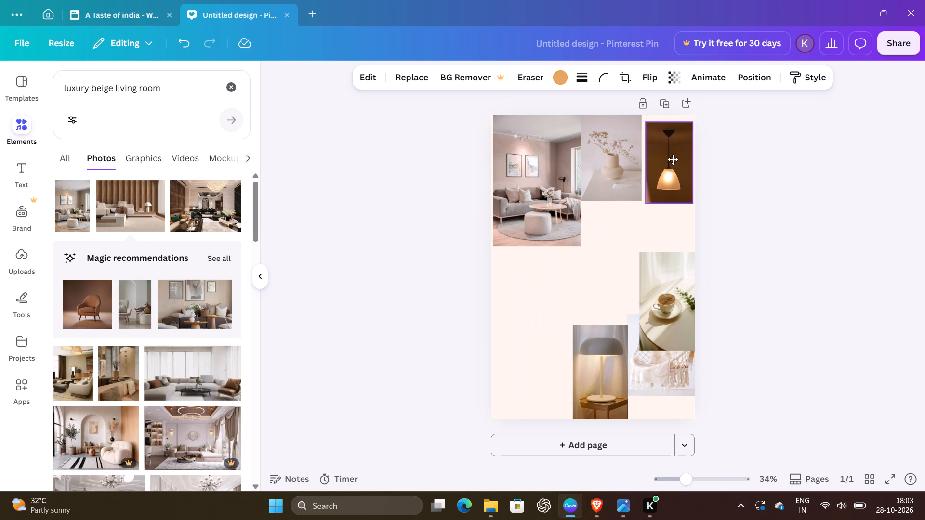
{"action": "left_click_drag", "start_coordinate": [673, 159], "coordinate": [670, 152]}
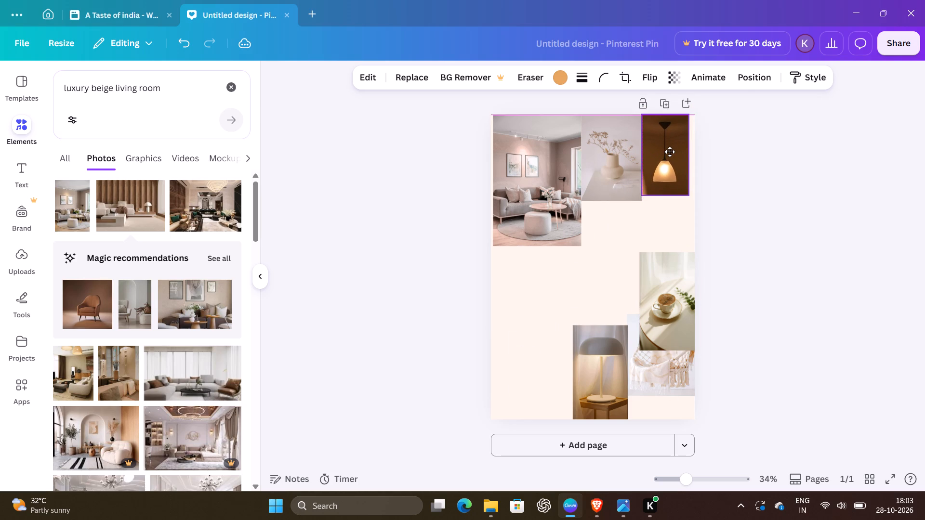
{"action": "left_click_drag", "start_coordinate": [670, 152], "coordinate": [670, 155]}
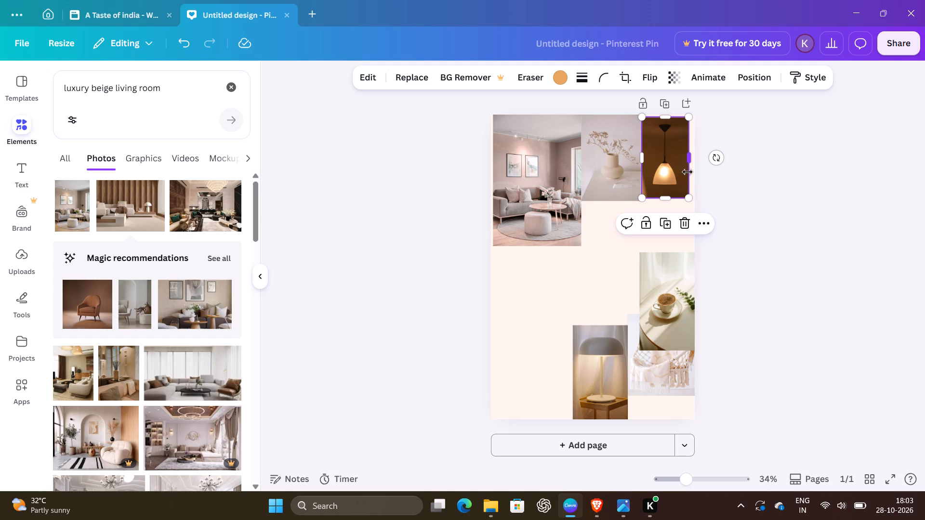
{"action": "left_click_drag", "start_coordinate": [691, 164], "coordinate": [696, 164]}
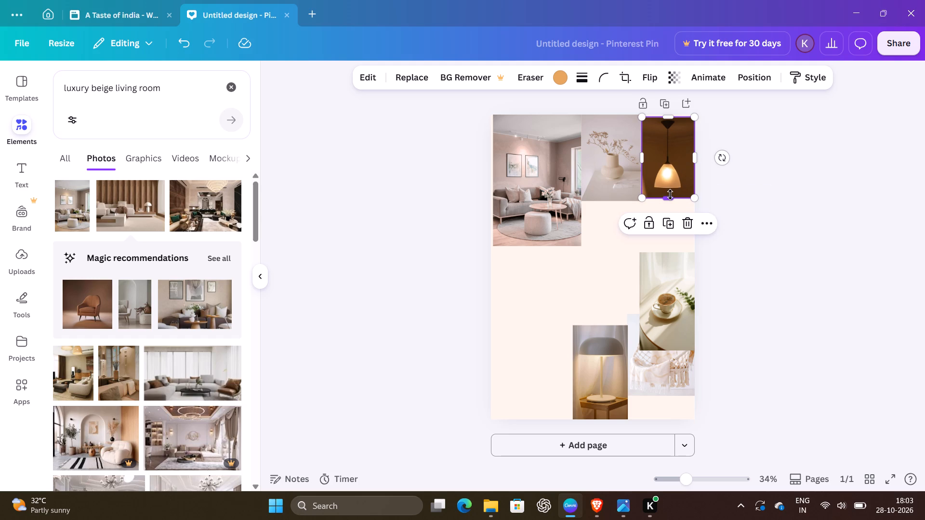
{"action": "left_click_drag", "start_coordinate": [670, 195], "coordinate": [669, 203]}
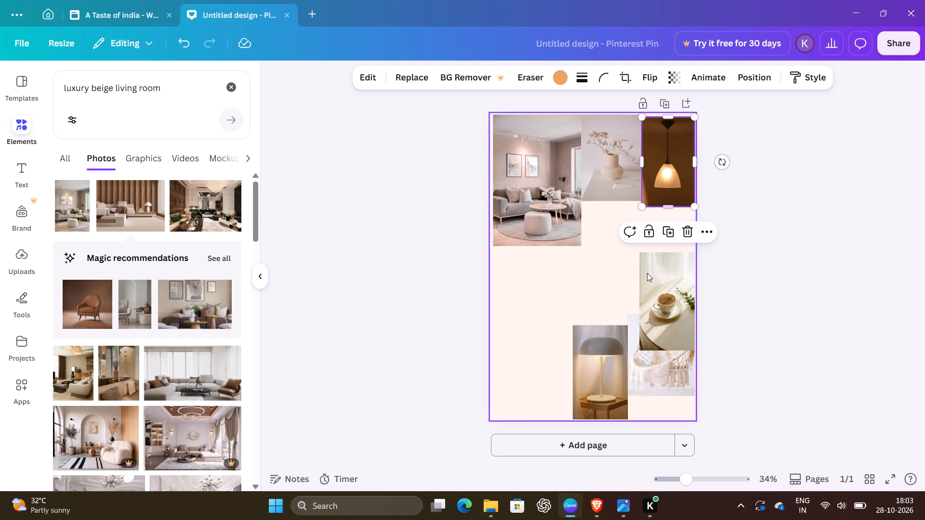
Move the coffee cup photo directly below the vase photo and narrow it from its left side to match the vase photo's width.
{"action": "left_click_drag", "start_coordinate": [647, 273], "coordinate": [586, 224]}
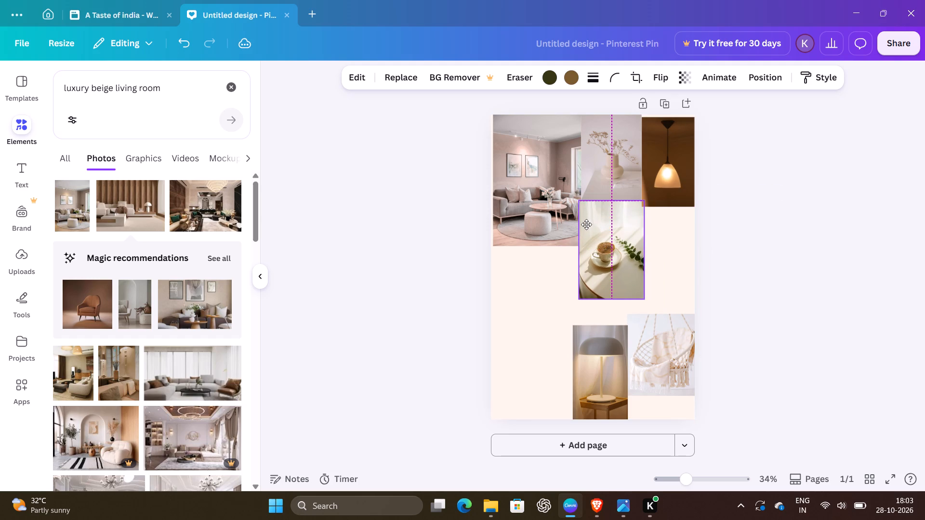
{"action": "left_click_drag", "start_coordinate": [586, 224], "coordinate": [585, 222]}
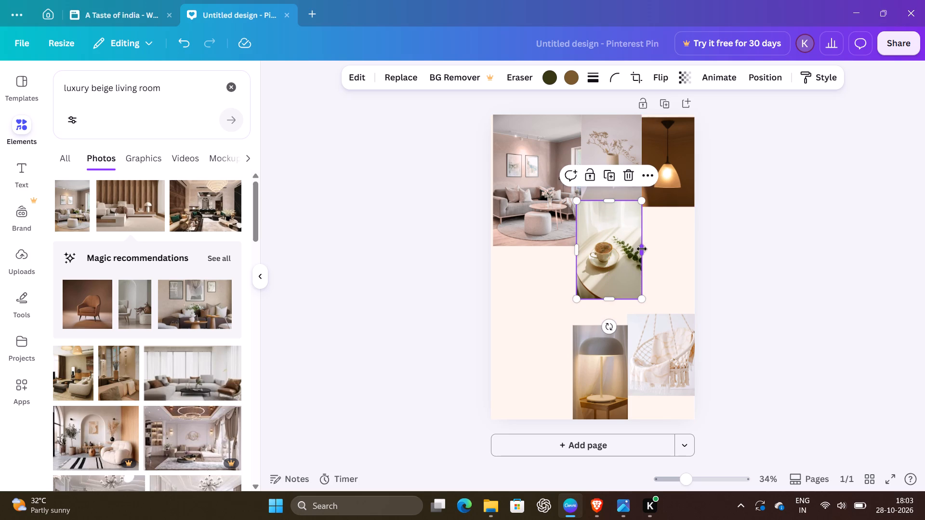
{"action": "left_click", "coordinate": [642, 249]}
{"action": "left_click_drag", "start_coordinate": [578, 249], "coordinate": [582, 250]}
{"action": "left_click", "coordinate": [666, 241]}
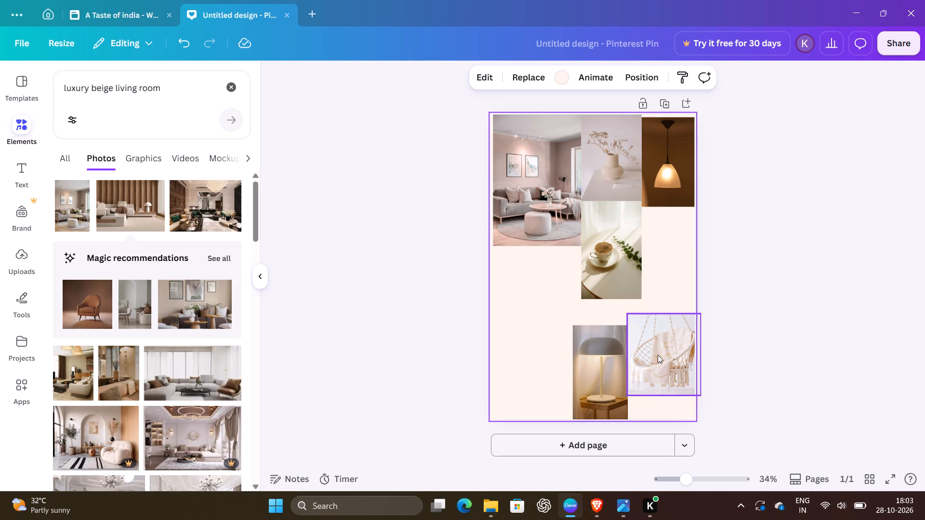
{"action": "triple_click", "coordinate": [658, 355]}
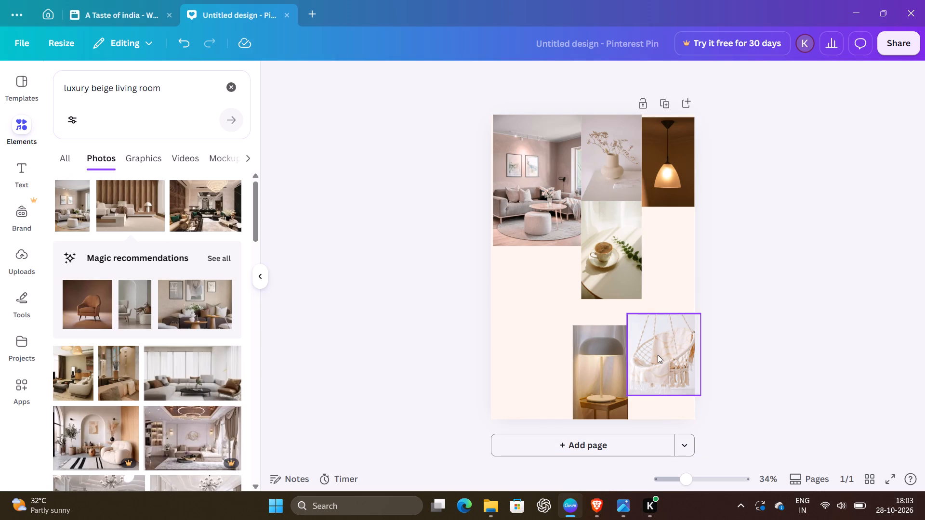
{"action": "left_click", "coordinate": [658, 355]}
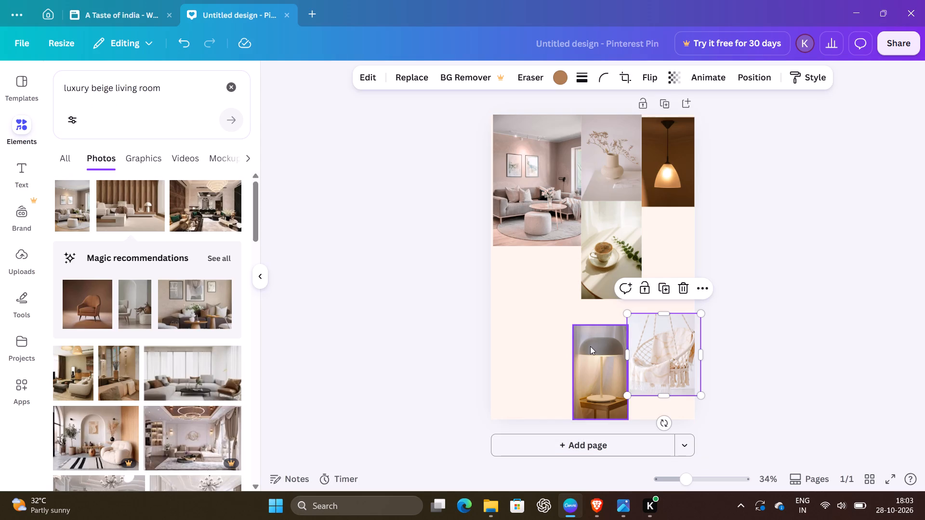
Move the table lamp photo directly below the pendant lamp photo, flush beside the coffee cup photo.
{"action": "left_click_drag", "start_coordinate": [590, 346], "coordinate": [657, 228]}
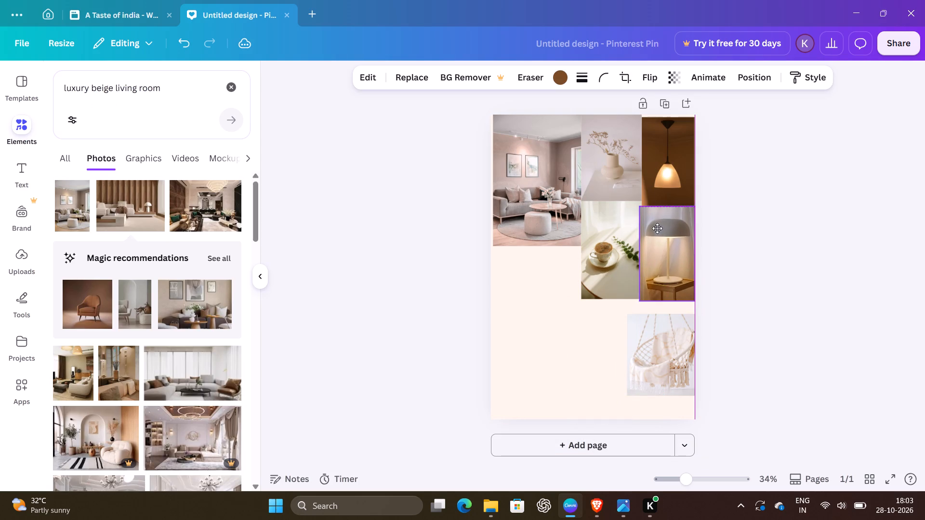
{"action": "left_click_drag", "start_coordinate": [657, 228], "coordinate": [675, 234]}
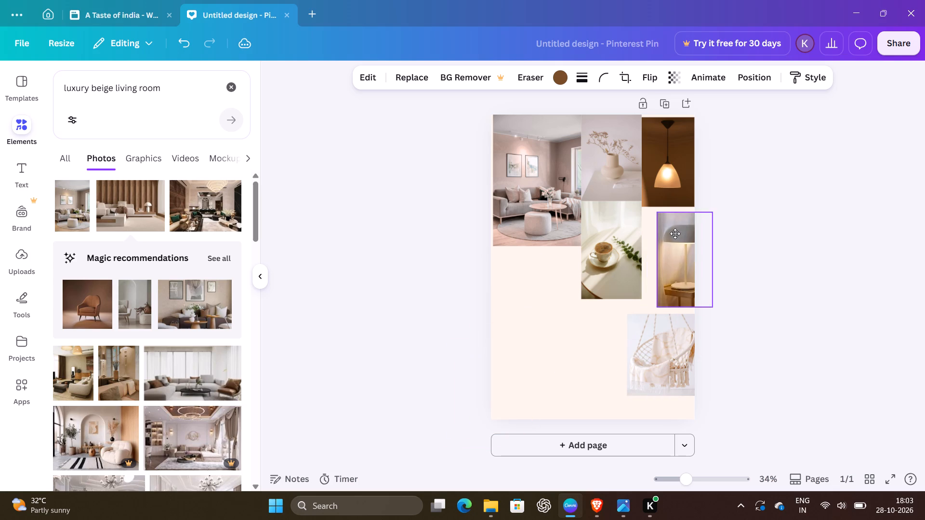
{"action": "left_click_drag", "start_coordinate": [675, 234], "coordinate": [655, 236]}
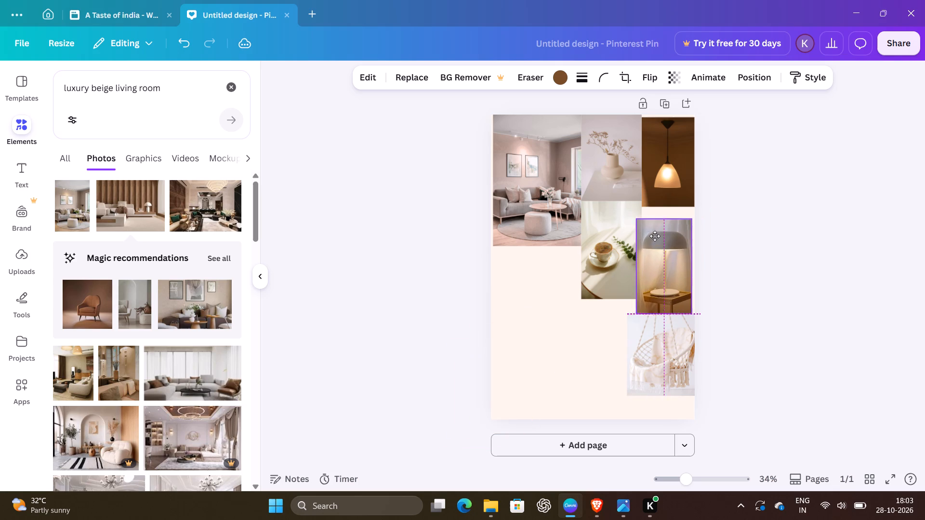
{"action": "left_click_drag", "start_coordinate": [655, 236], "coordinate": [657, 231]}
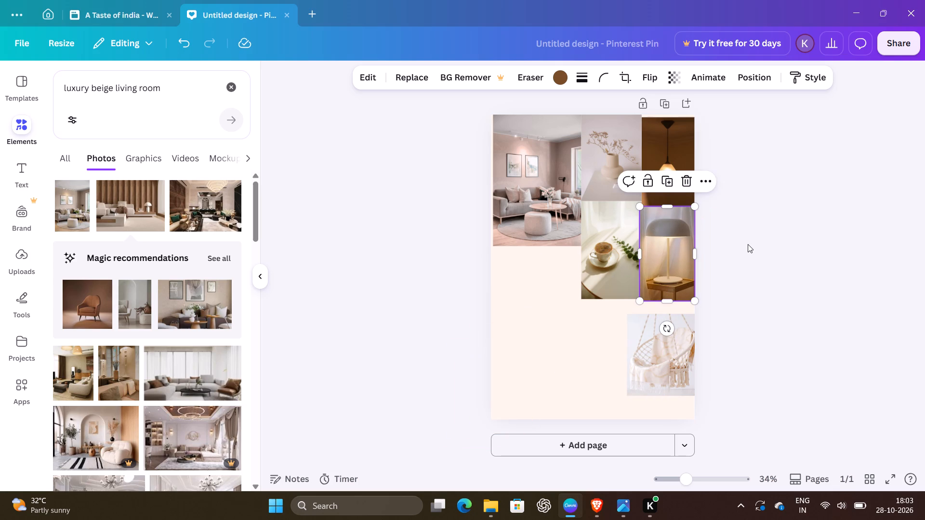
{"action": "left_click", "coordinate": [748, 244]}
{"action": "left_click", "coordinate": [645, 242]}
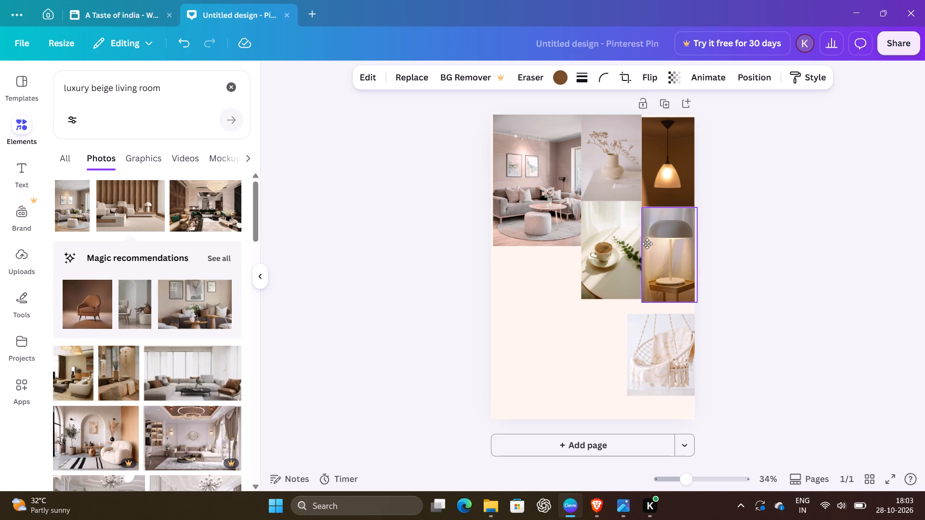
{"action": "left_click", "coordinate": [768, 239]}
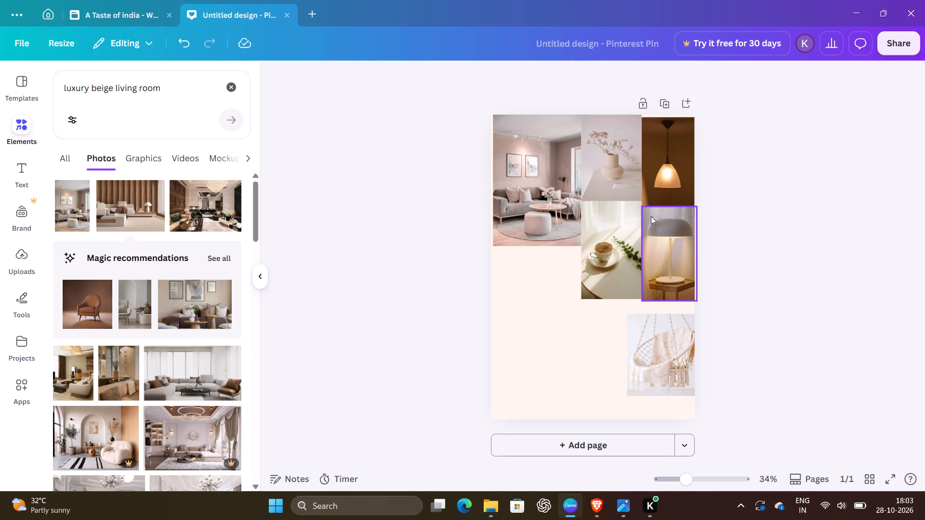
Shift the pendant lamp photo up to the page's top edge and the table lamp photo up to meet it.
{"action": "left_click", "coordinate": [651, 132]}
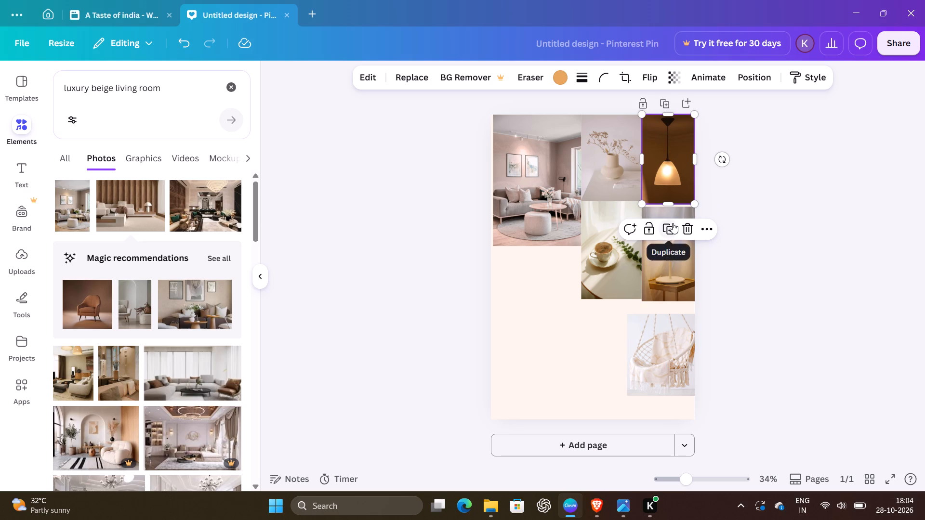
{"action": "left_click_drag", "start_coordinate": [671, 256], "coordinate": [669, 252]}
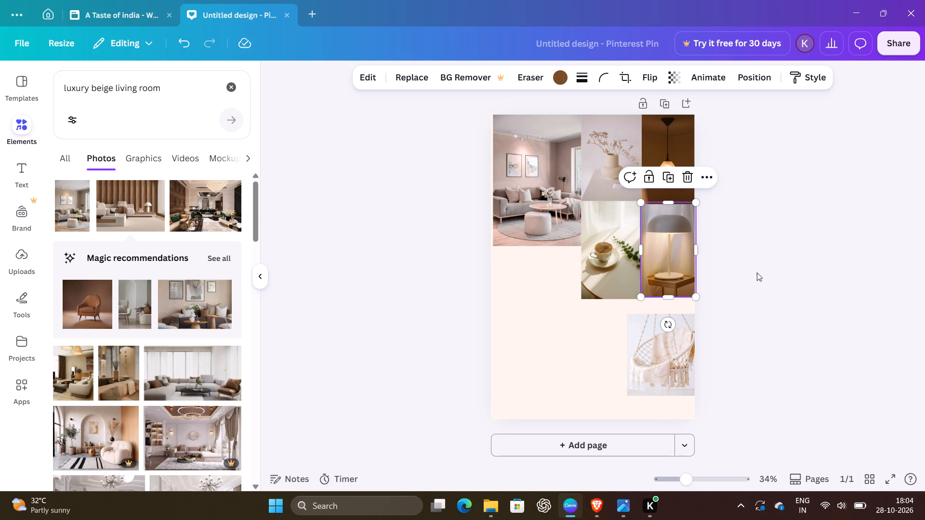
{"action": "left_click", "coordinate": [757, 273]}
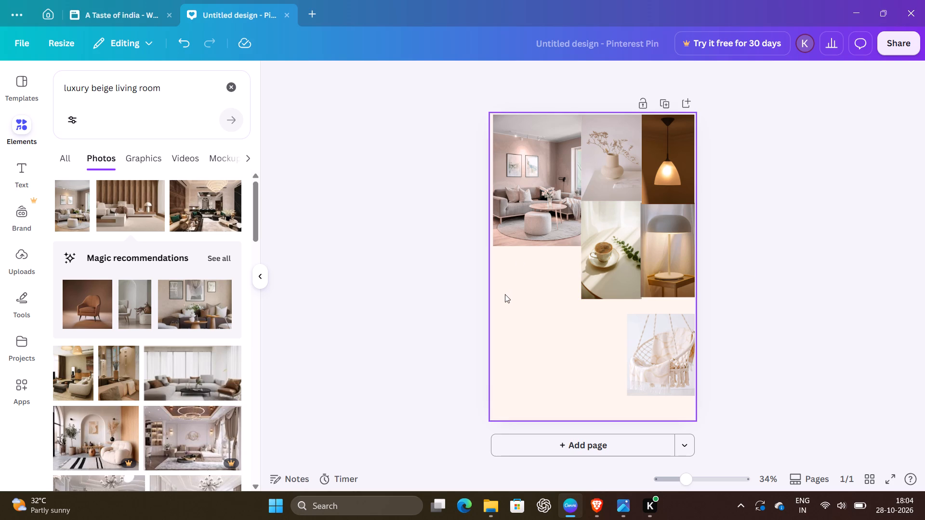
Shrink the vase photo slightly and shift it to leave a narrow gap beside the living room photo.
{"action": "left_click", "coordinate": [607, 167]}
{"action": "left_click_drag", "start_coordinate": [644, 204], "coordinate": [640, 199]}
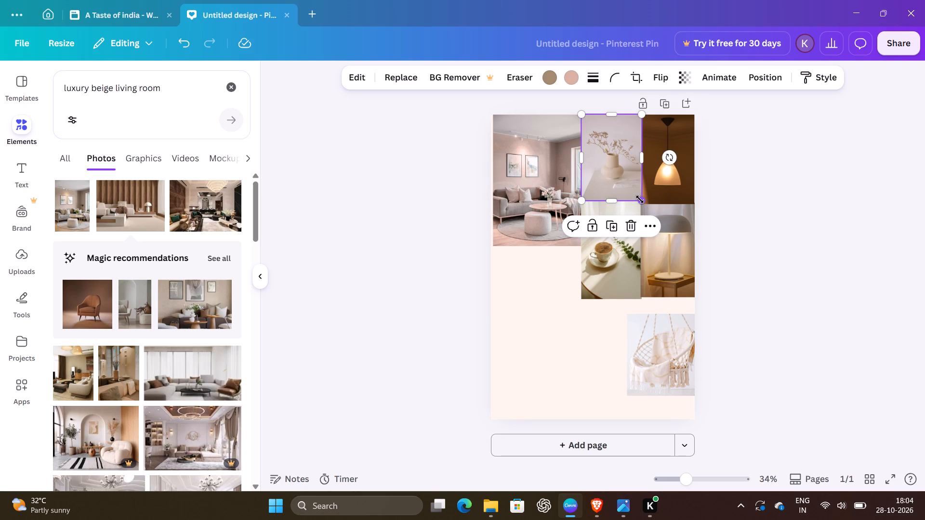
{"action": "left_click_drag", "start_coordinate": [640, 199], "coordinate": [640, 198]}
{"action": "left_click", "coordinate": [611, 157]}
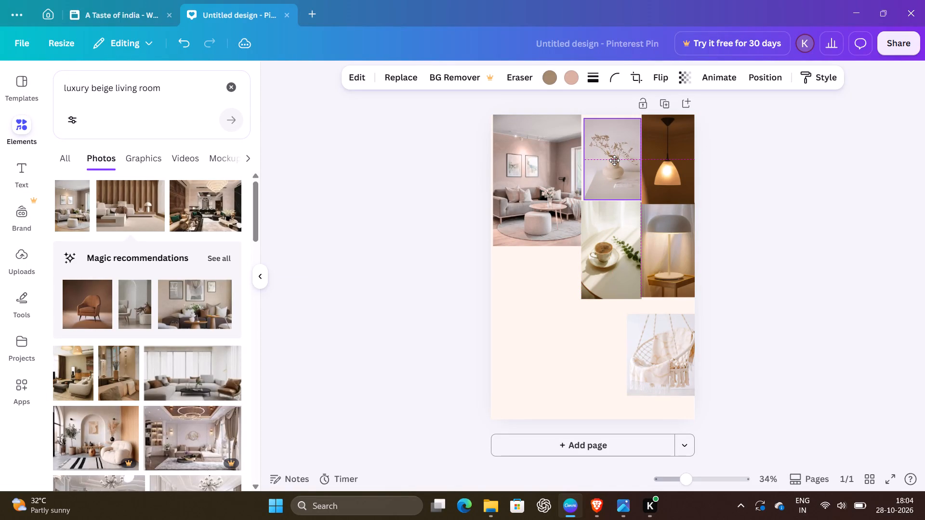
Shrink the pendant lamp photo slightly and trim its left side to leave a narrow gap beside the vase photo.
{"action": "left_click", "coordinate": [665, 169]}
{"action": "left_click_drag", "start_coordinate": [693, 202], "coordinate": [691, 190]}
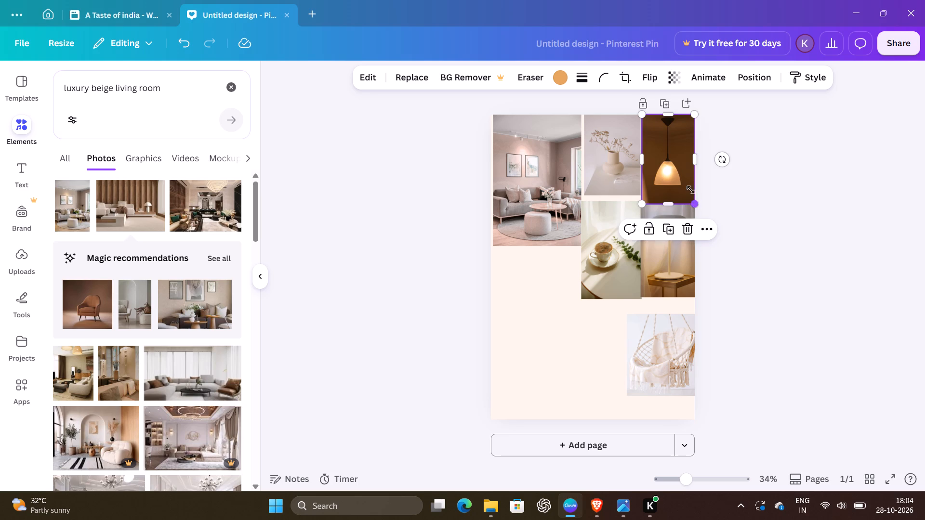
{"action": "left_click_drag", "start_coordinate": [691, 190], "coordinate": [702, 192]}
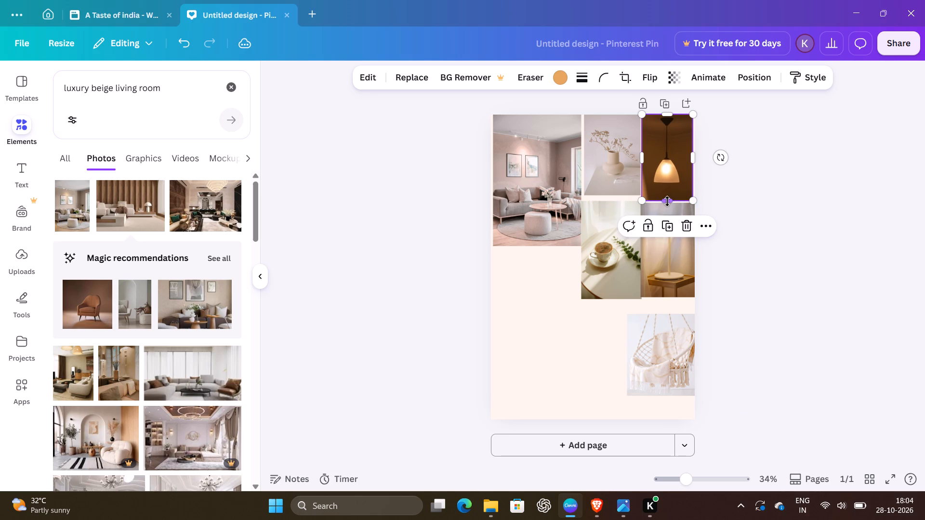
{"action": "left_click", "coordinate": [645, 161]}
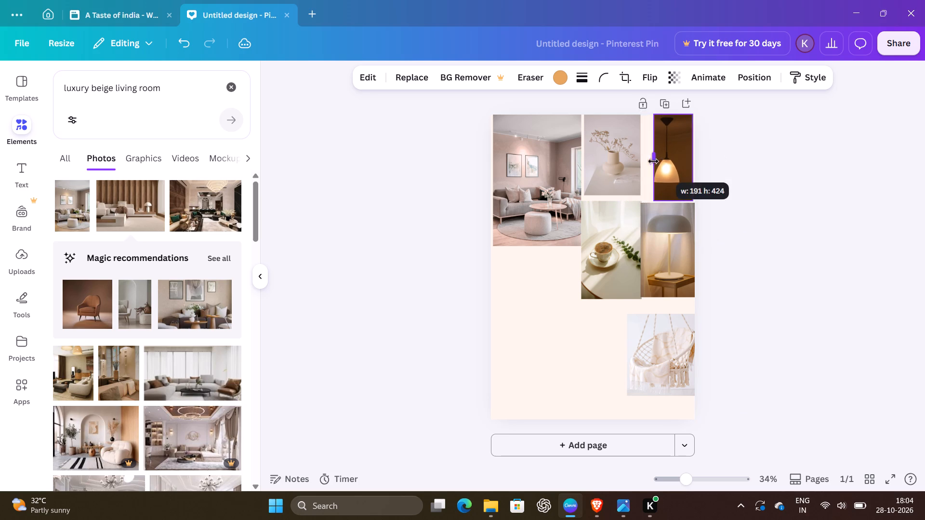
{"action": "left_click", "coordinate": [740, 165]}
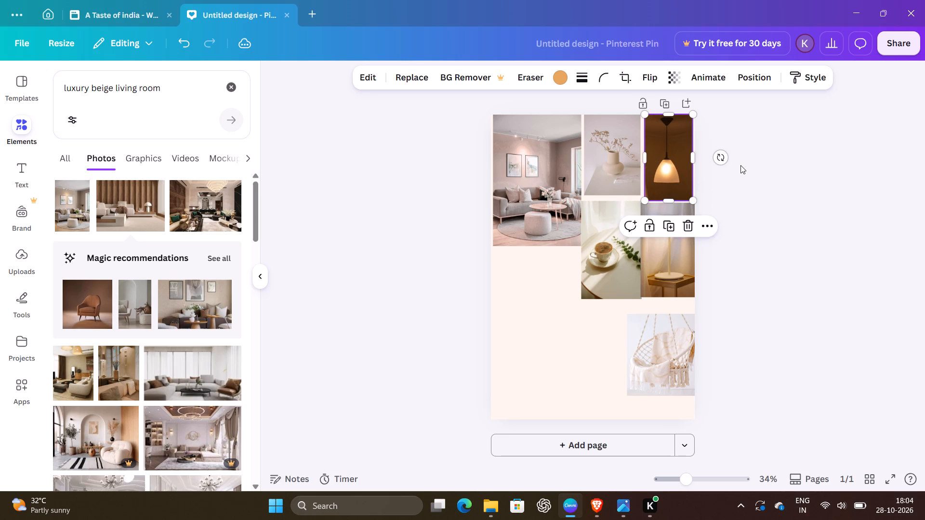
Narrow the coffee cup photo, trim its bottom slightly, and position it with small gaps below the vase and beside the living room photo.
{"action": "left_click", "coordinate": [609, 248]}
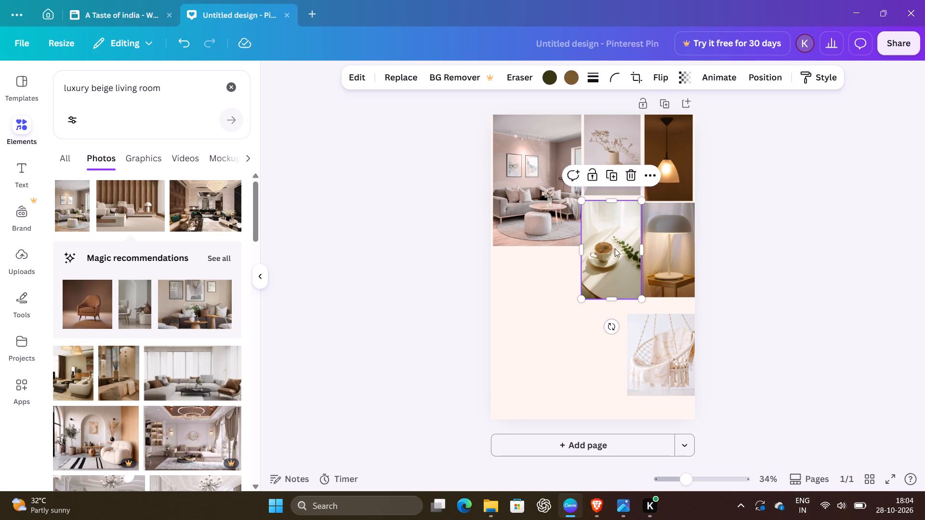
{"action": "left_click_drag", "start_coordinate": [583, 250], "coordinate": [588, 250]}
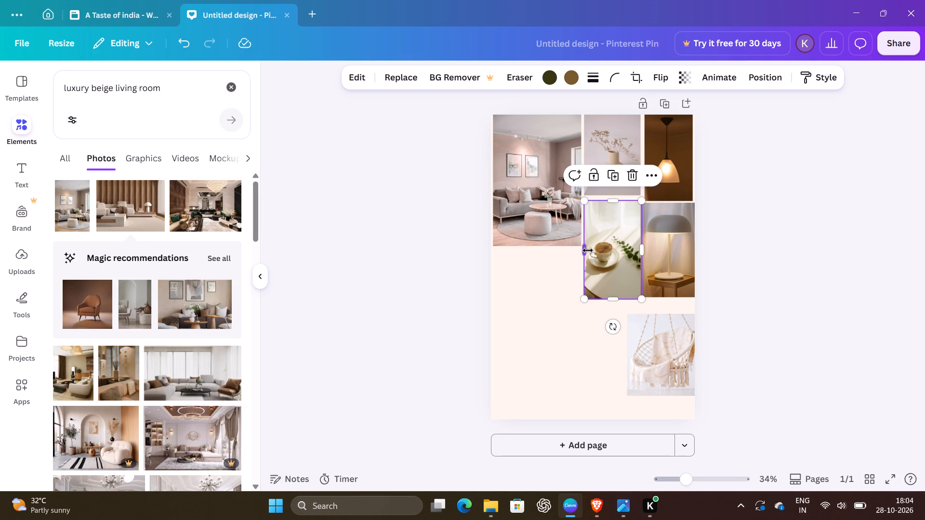
{"action": "left_click", "coordinate": [585, 247]}
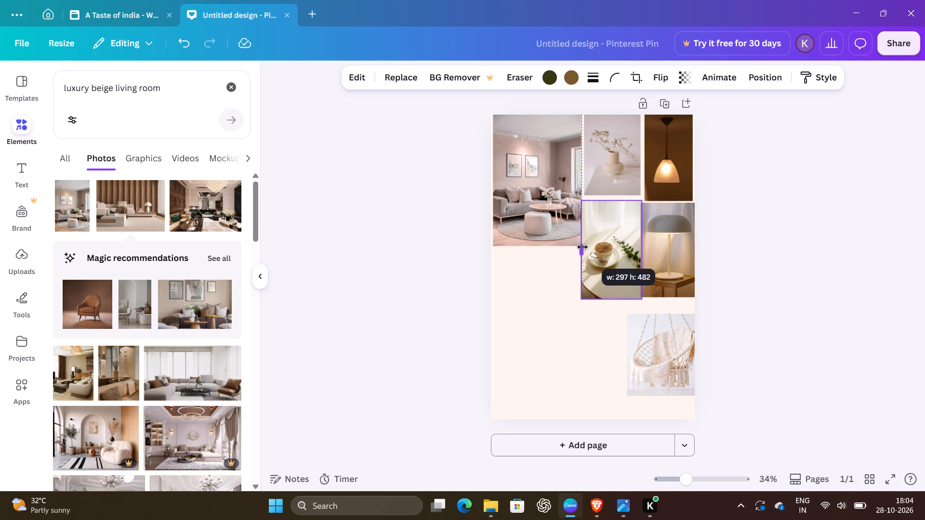
{"action": "left_click_drag", "start_coordinate": [640, 249], "coordinate": [634, 247]}
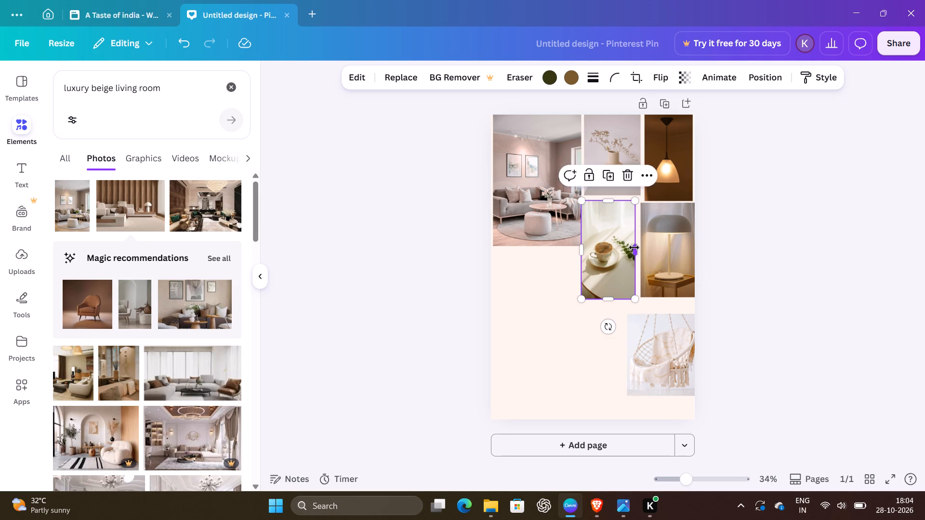
{"action": "left_click", "coordinate": [607, 303]}
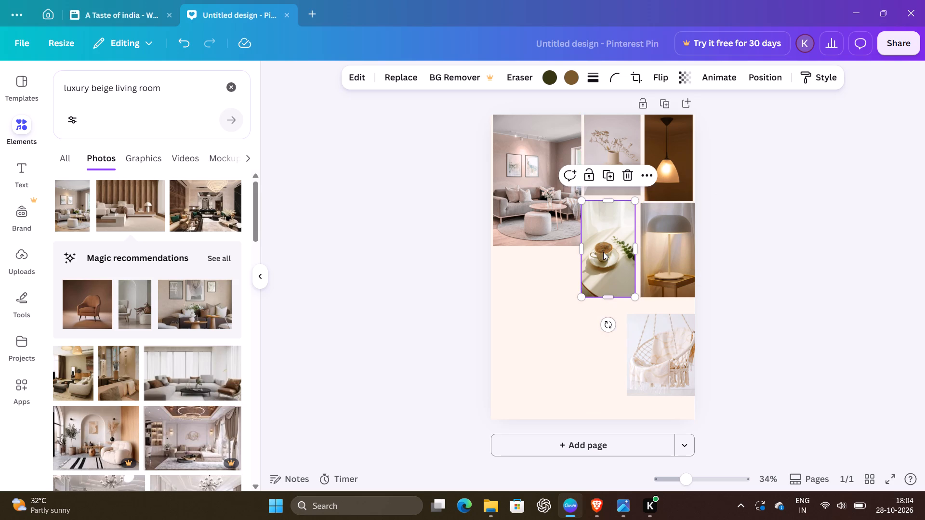
{"action": "left_click_drag", "start_coordinate": [609, 251], "coordinate": [612, 249]}
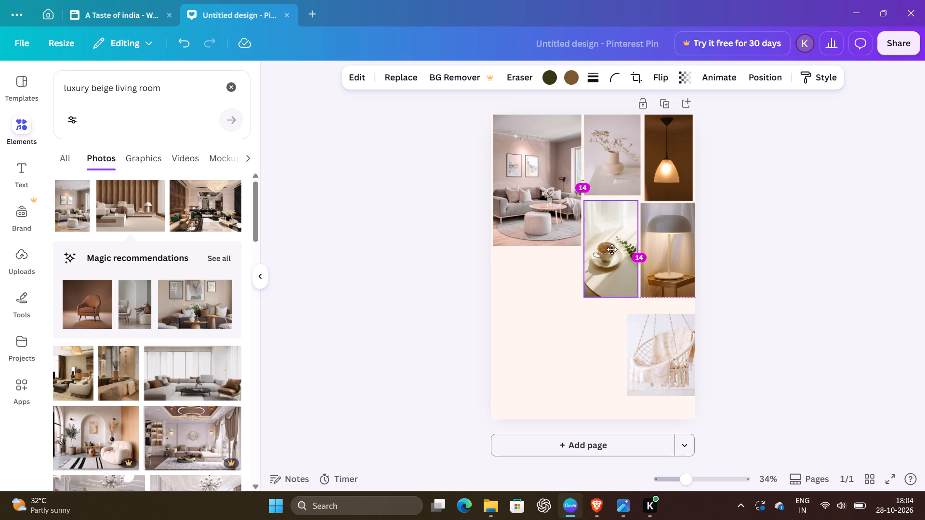
{"action": "left_click_drag", "start_coordinate": [612, 249], "coordinate": [613, 249]}
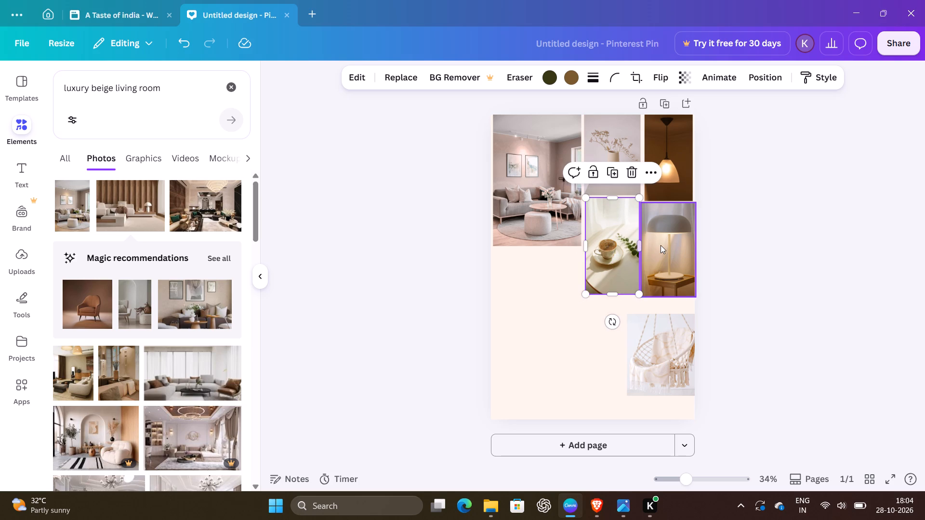
Trim the table lamp photo's left side to leave a narrow gap beside the coffee cup photo.
{"action": "left_click", "coordinate": [661, 245]}
{"action": "left_click", "coordinate": [645, 248]}
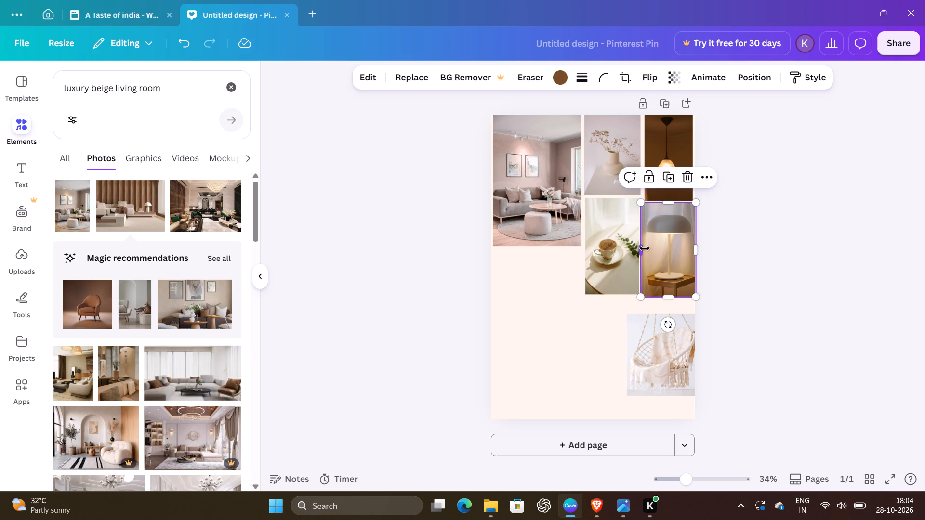
{"action": "left_click", "coordinate": [757, 255]}
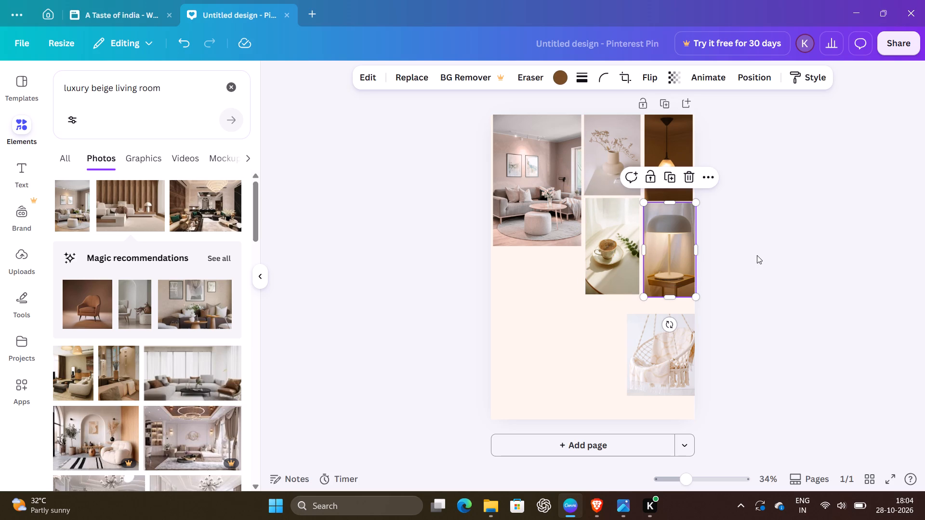
Move the hanging chair photo just below the living room photo with a small gap, and widen it to the living room photo's width.
{"action": "left_click_drag", "start_coordinate": [687, 338], "coordinate": [553, 274]}
{"action": "left_click_drag", "start_coordinate": [564, 285], "coordinate": [566, 285]}
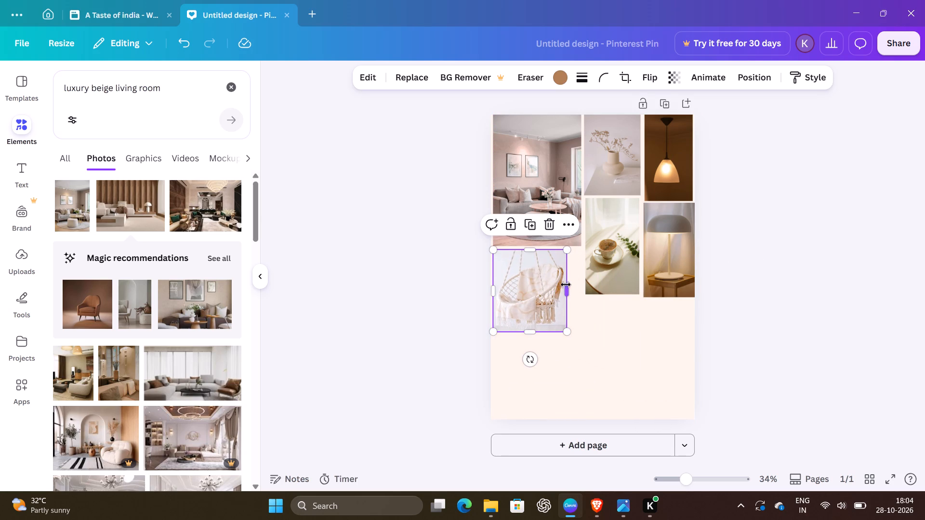
{"action": "left_click_drag", "start_coordinate": [566, 285], "coordinate": [578, 285]}
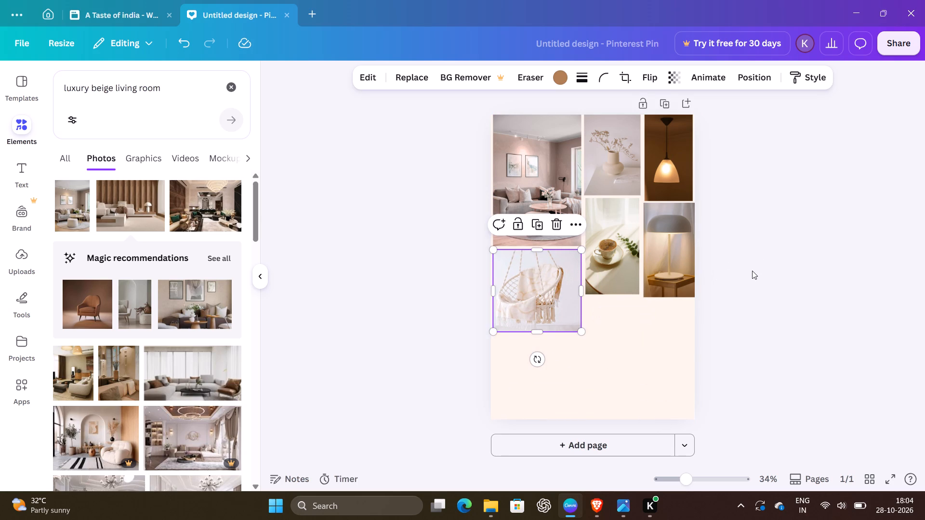
{"action": "left_click", "coordinate": [768, 267]}
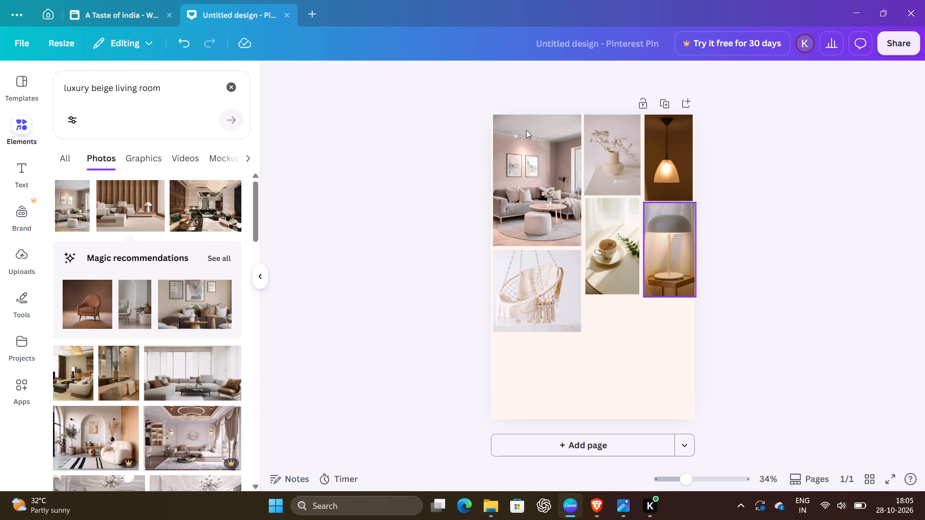
Search the photo library for "beige decor".
{"action": "left_click_drag", "start_coordinate": [164, 90], "coordinate": [129, 89]}
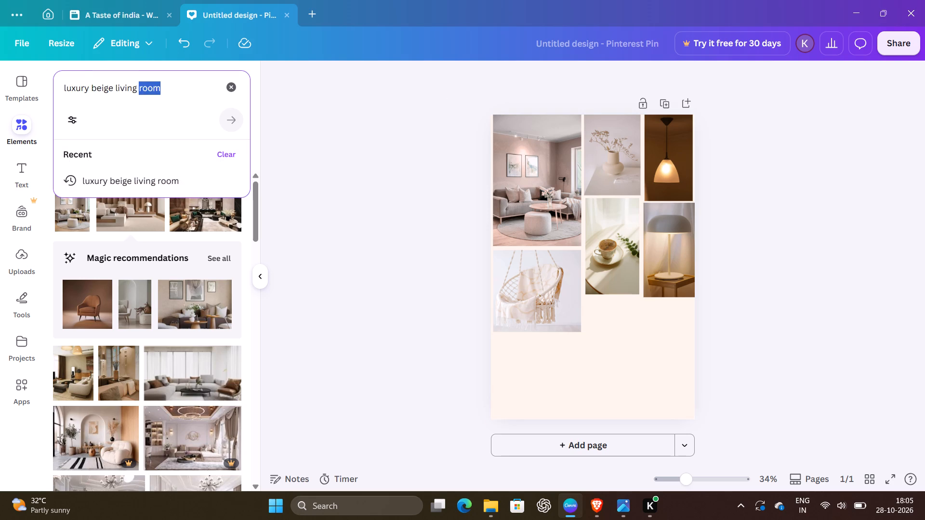
{"action": "left_click_drag", "start_coordinate": [129, 89], "coordinate": [48, 89]}
{"action": "type", "text": "beige decor"}
{"action": "key", "text": "Return"}
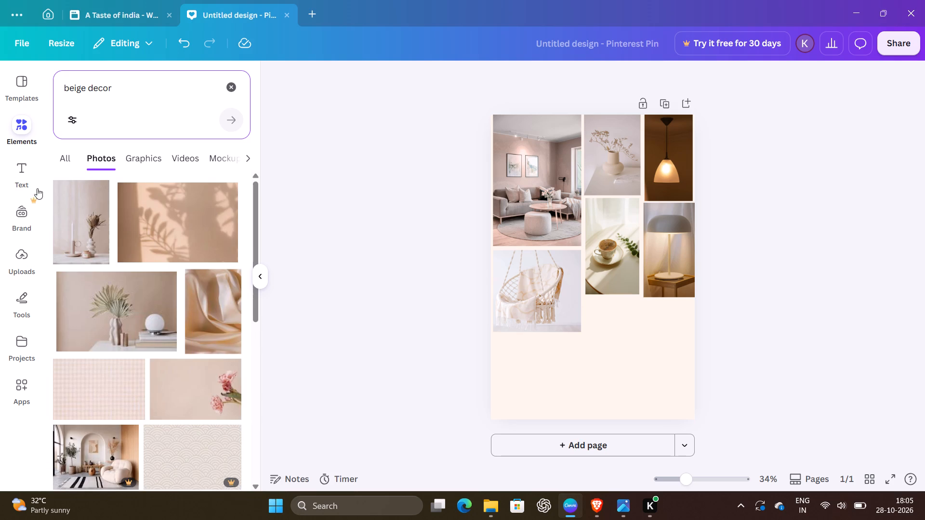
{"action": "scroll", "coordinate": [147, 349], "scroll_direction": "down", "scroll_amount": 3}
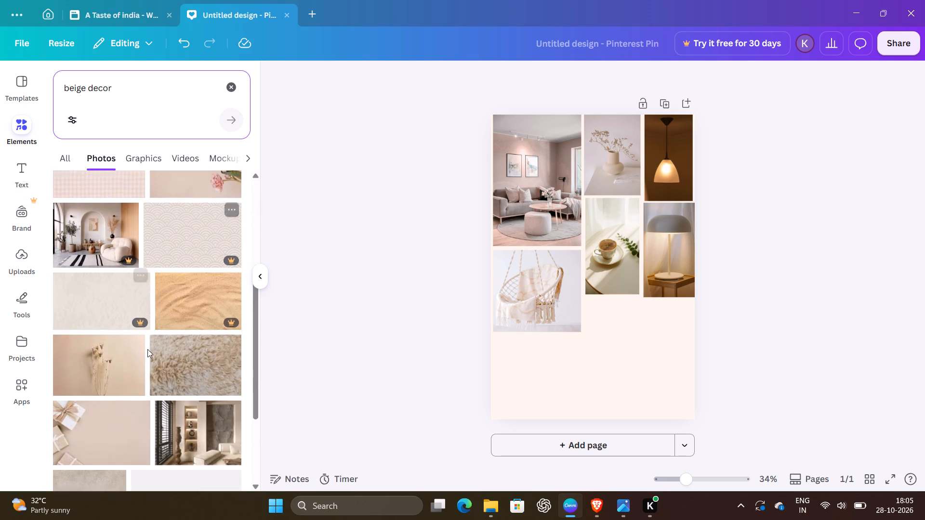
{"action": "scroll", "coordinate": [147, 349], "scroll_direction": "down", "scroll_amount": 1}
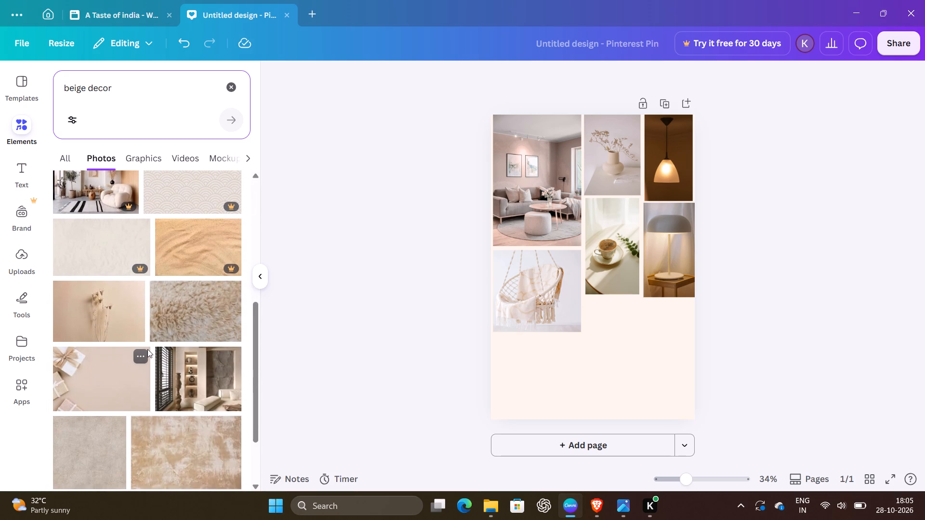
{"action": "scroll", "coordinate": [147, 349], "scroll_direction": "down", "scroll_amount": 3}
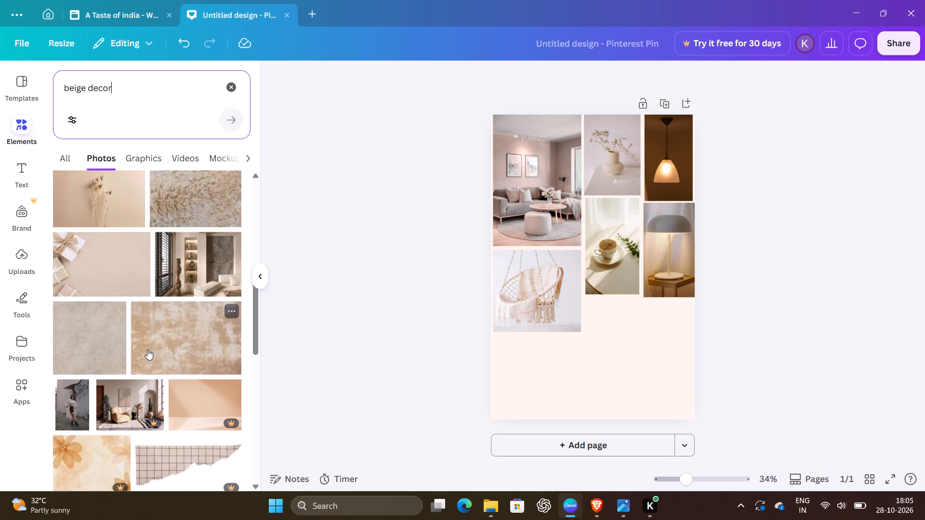
Search the photo library for "linen cushion" and add the photo of a cream throw with green and white pillows.
{"action": "left_click_drag", "start_coordinate": [123, 88], "coordinate": [0, 68]}
{"action": "type", "text": "linen cushion"}
{"action": "key", "text": "Return"}
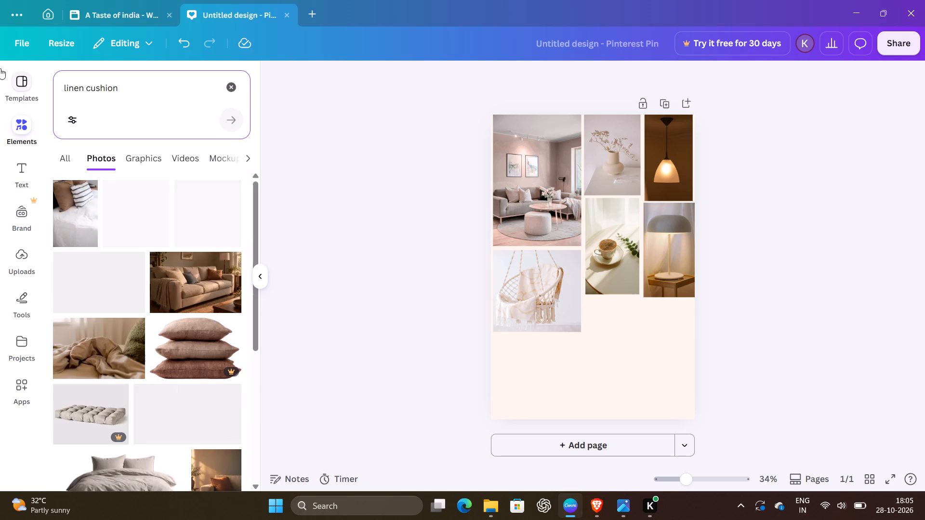
{"action": "scroll", "coordinate": [140, 318], "scroll_direction": "down", "scroll_amount": 2}
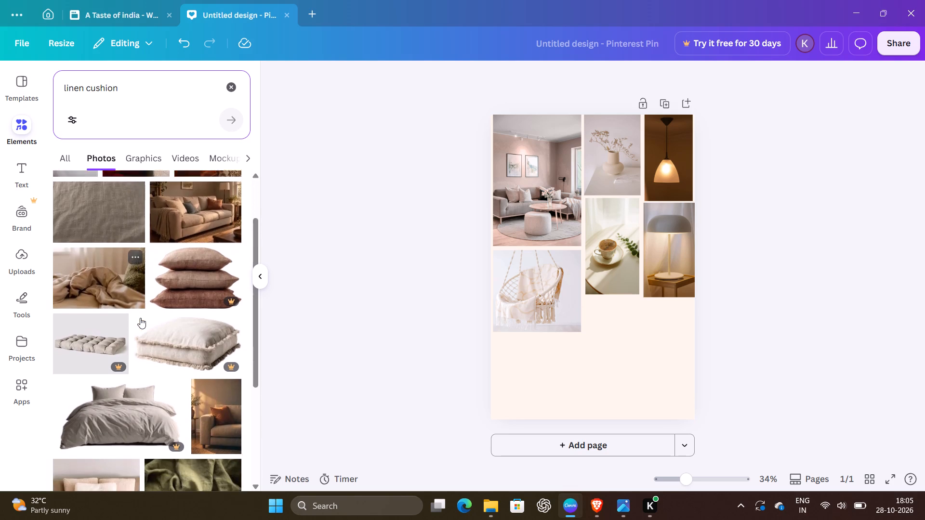
{"action": "scroll", "coordinate": [140, 318], "scroll_direction": "down", "scroll_amount": 3}
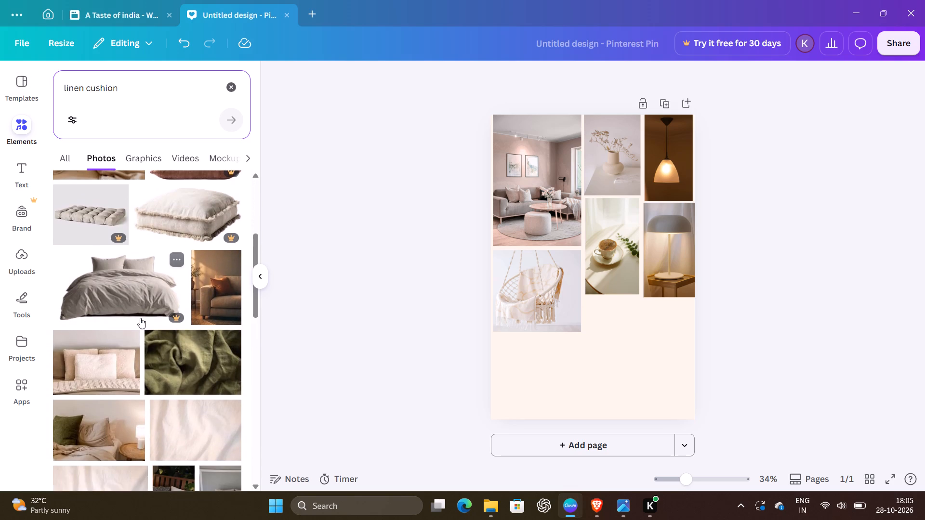
{"action": "scroll", "coordinate": [140, 318], "scroll_direction": "down", "scroll_amount": 4}
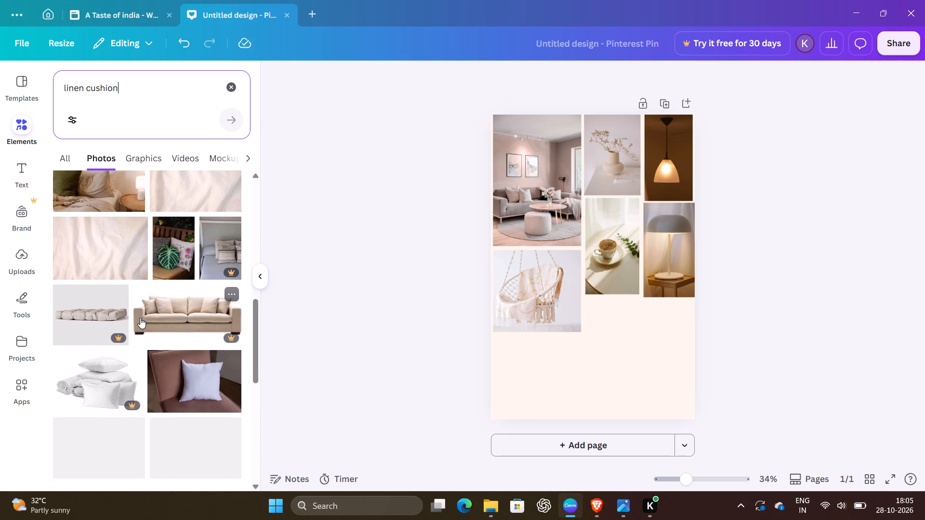
{"action": "scroll", "coordinate": [140, 318], "scroll_direction": "down", "scroll_amount": 4}
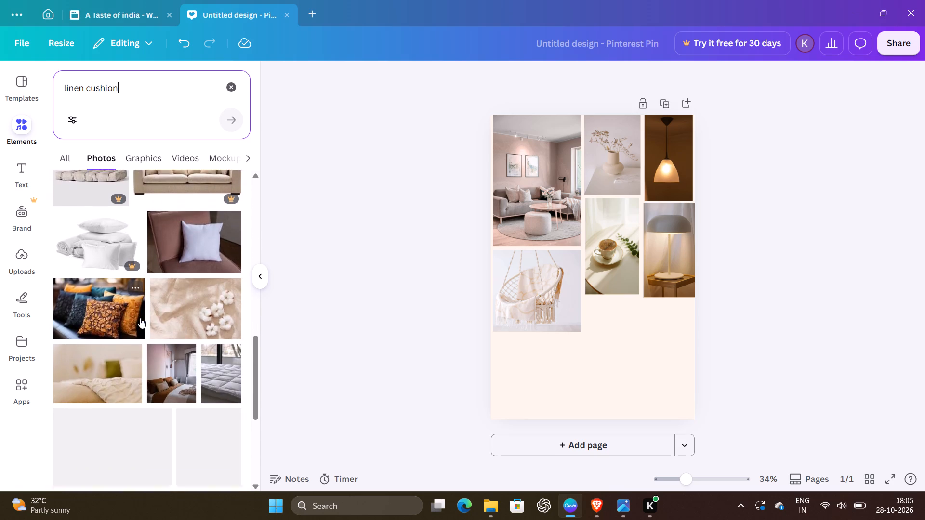
{"action": "scroll", "coordinate": [140, 318], "scroll_direction": "down", "scroll_amount": 1}
{"action": "left_click", "coordinate": [111, 335]}
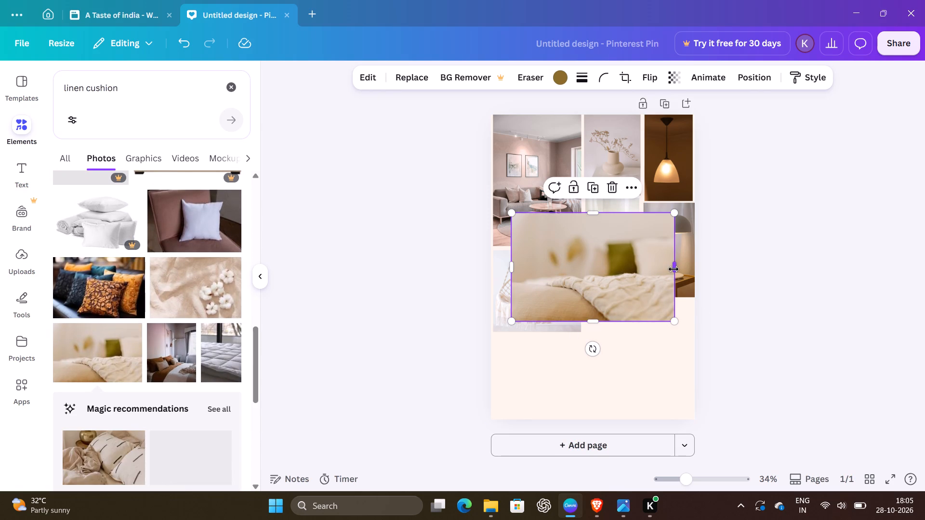
Look through the remaining linen cushion photos for other images that suit the mood board.
{"action": "scroll", "coordinate": [184, 379], "scroll_direction": "down", "scroll_amount": 3}
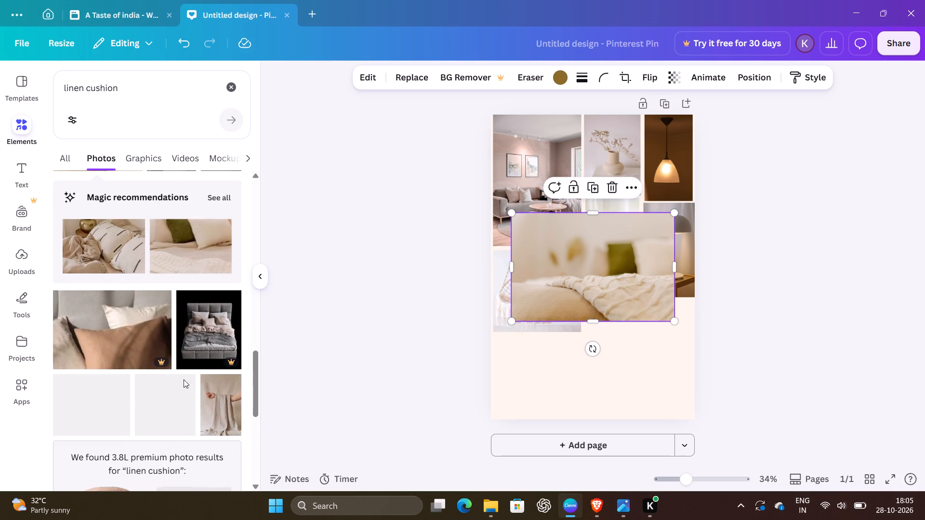
{"action": "scroll", "coordinate": [184, 379], "scroll_direction": "down", "scroll_amount": 4}
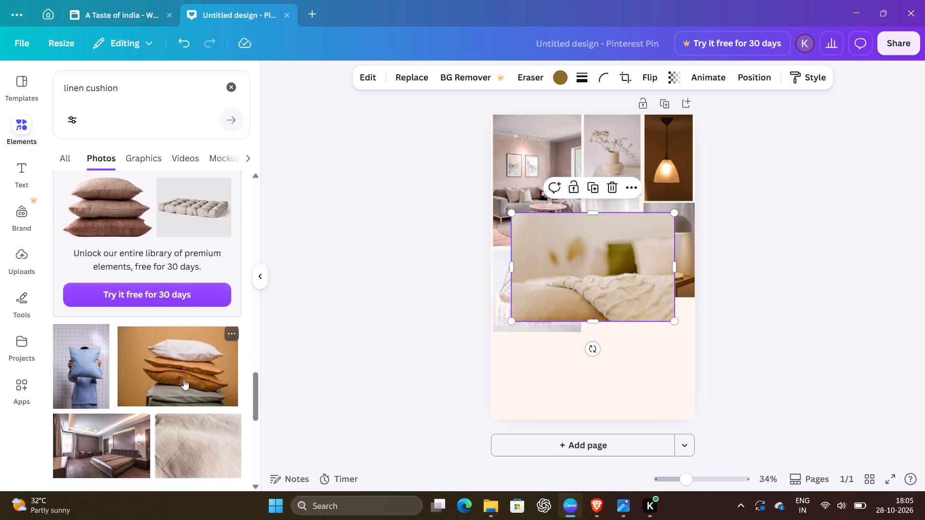
{"action": "scroll", "coordinate": [184, 379], "scroll_direction": "down", "scroll_amount": 5}
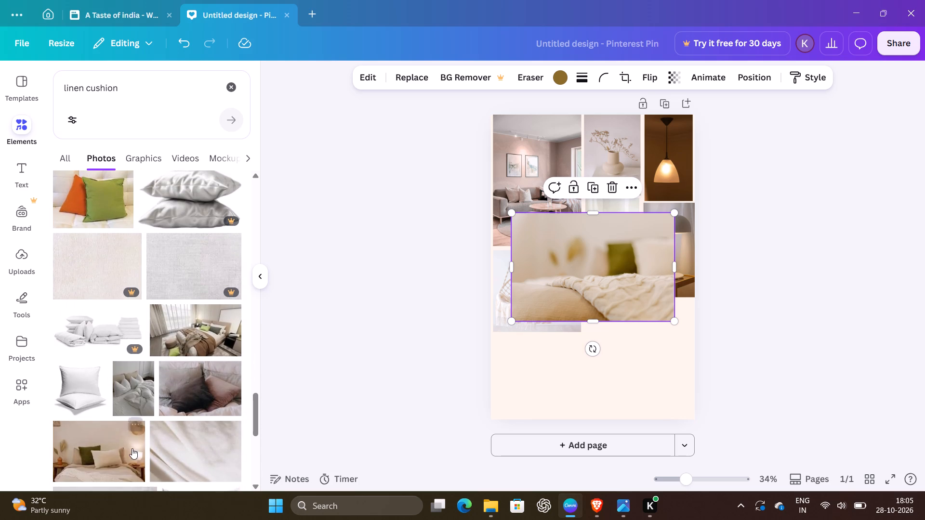
{"action": "scroll", "coordinate": [132, 448], "scroll_direction": "down", "scroll_amount": 4}
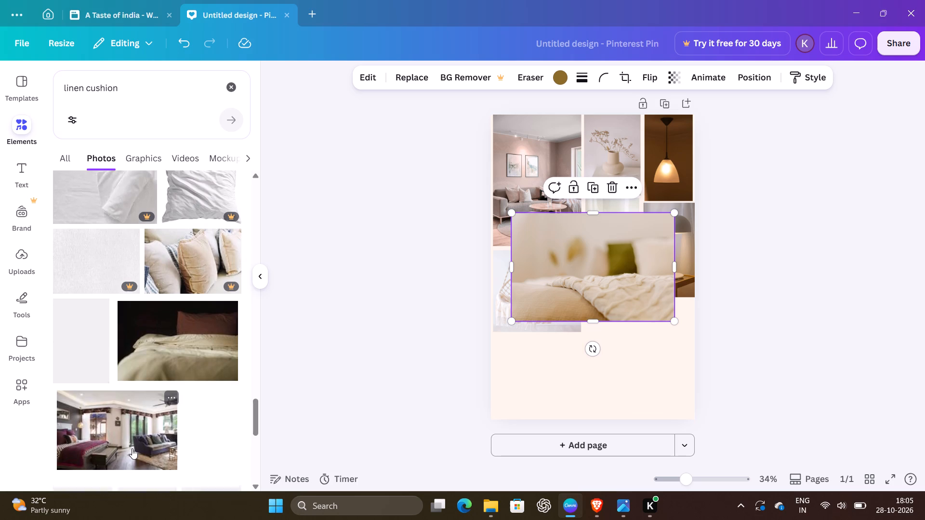
{"action": "scroll", "coordinate": [132, 448], "scroll_direction": "down", "scroll_amount": 4}
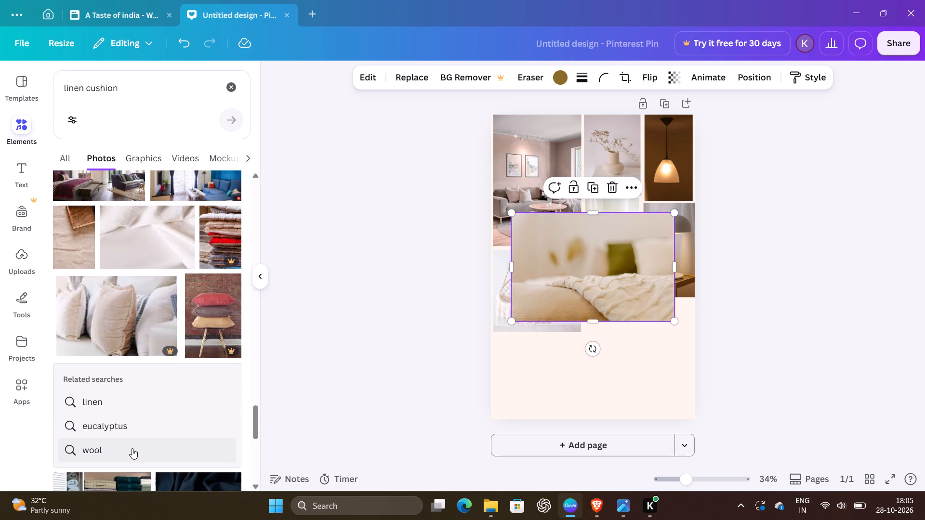
{"action": "scroll", "coordinate": [132, 448], "scroll_direction": "down", "scroll_amount": 4}
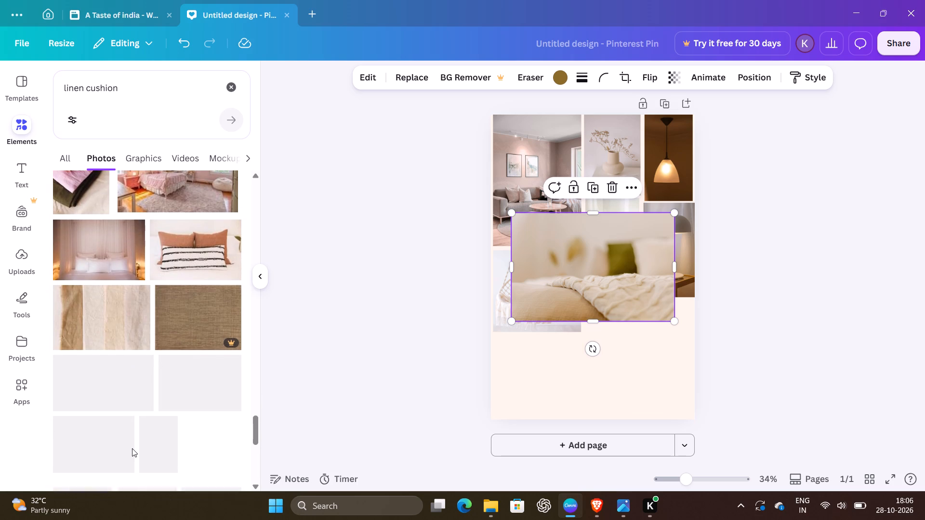
{"action": "scroll", "coordinate": [132, 448], "scroll_direction": "down", "scroll_amount": 4}
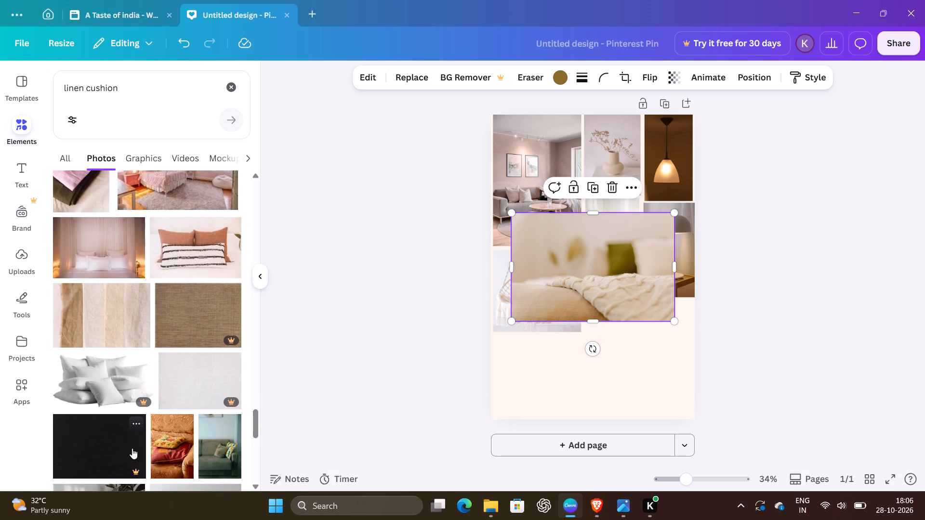
{"action": "scroll", "coordinate": [132, 448], "scroll_direction": "down", "scroll_amount": 1}
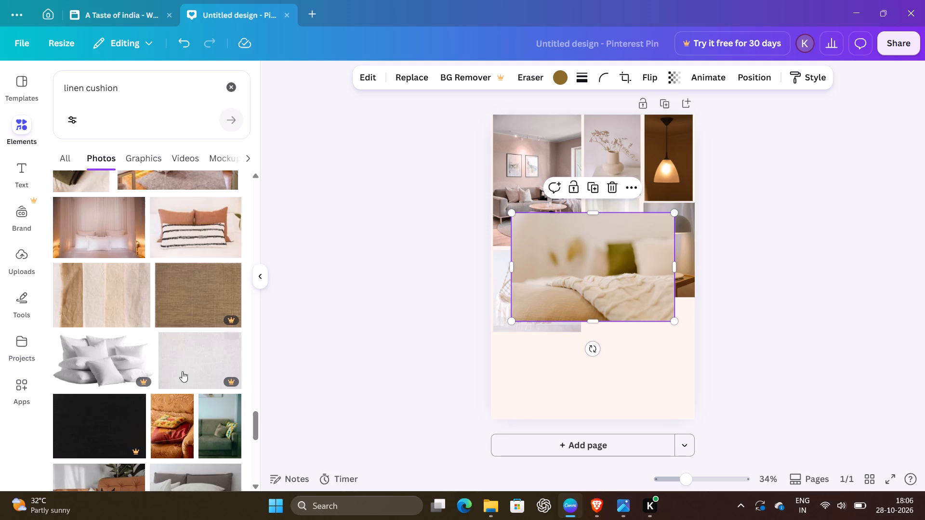
{"action": "scroll", "coordinate": [149, 413], "scroll_direction": "down", "scroll_amount": 4}
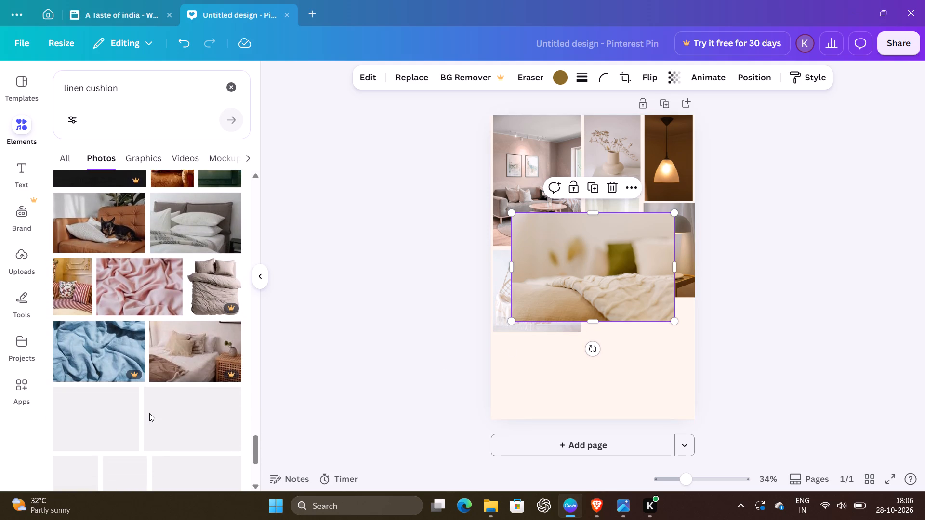
{"action": "scroll", "coordinate": [149, 413], "scroll_direction": "down", "scroll_amount": 4}
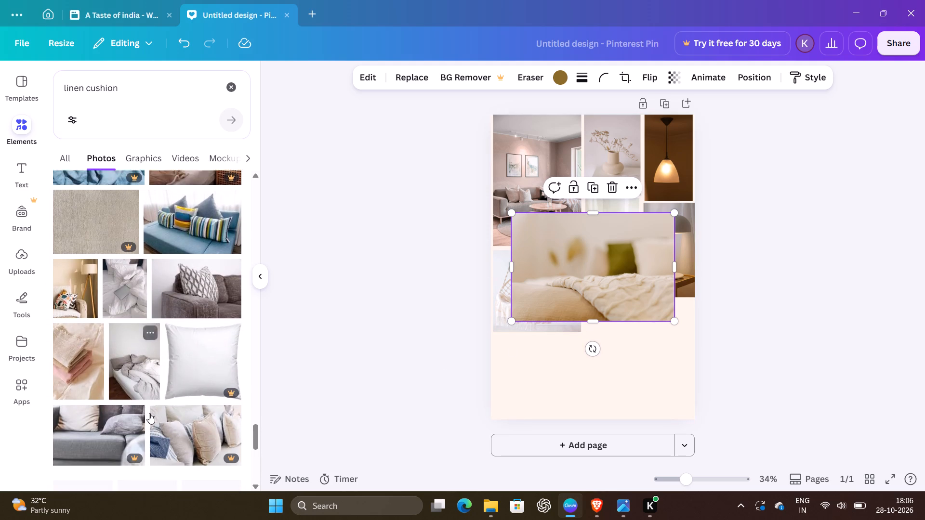
{"action": "scroll", "coordinate": [149, 413], "scroll_direction": "down", "scroll_amount": 1}
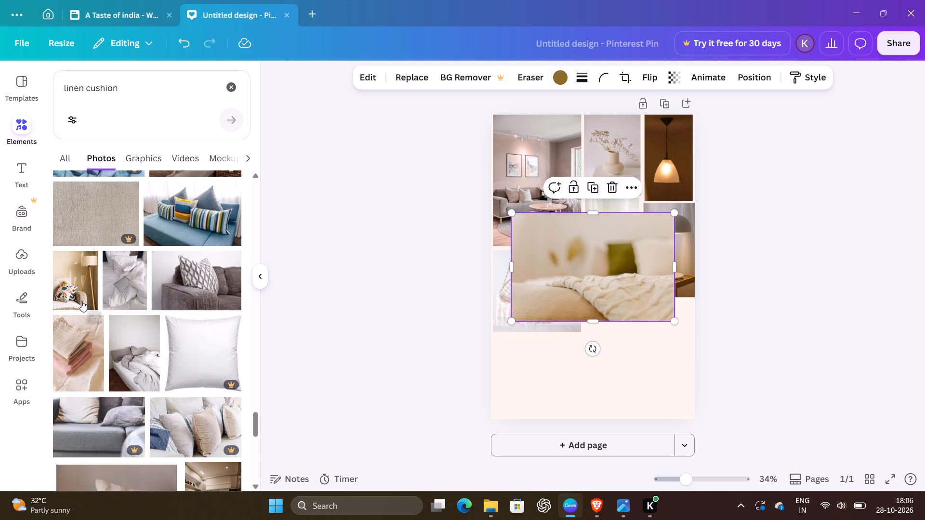
{"action": "scroll", "coordinate": [70, 278], "scroll_direction": "down", "scroll_amount": 1}
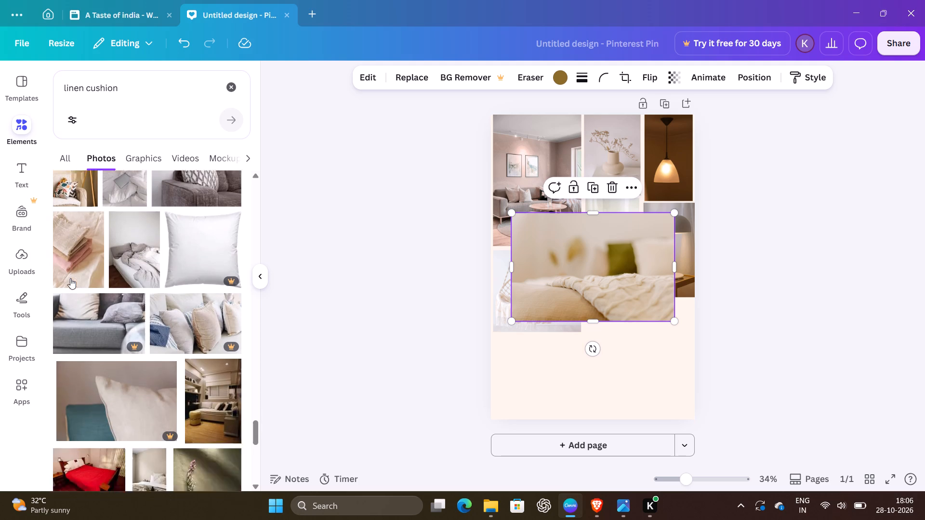
{"action": "scroll", "coordinate": [70, 278], "scroll_direction": "down", "scroll_amount": 5}
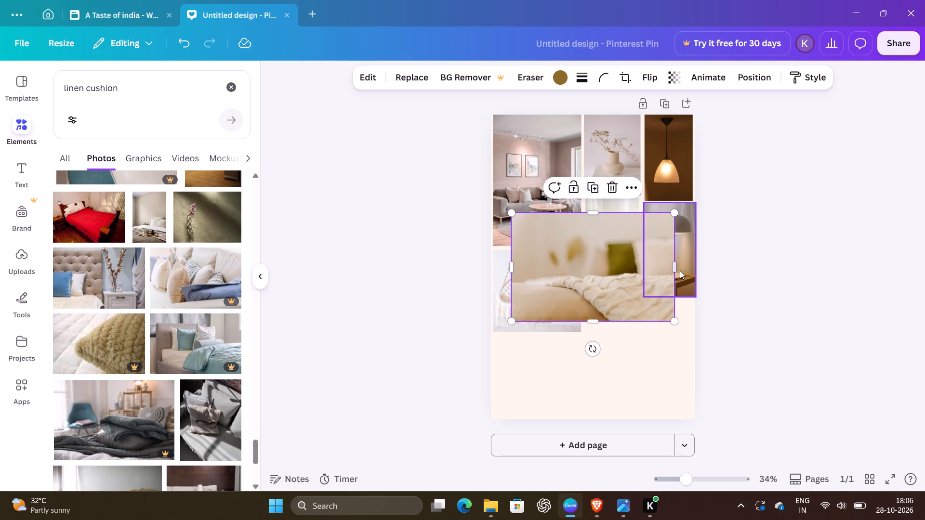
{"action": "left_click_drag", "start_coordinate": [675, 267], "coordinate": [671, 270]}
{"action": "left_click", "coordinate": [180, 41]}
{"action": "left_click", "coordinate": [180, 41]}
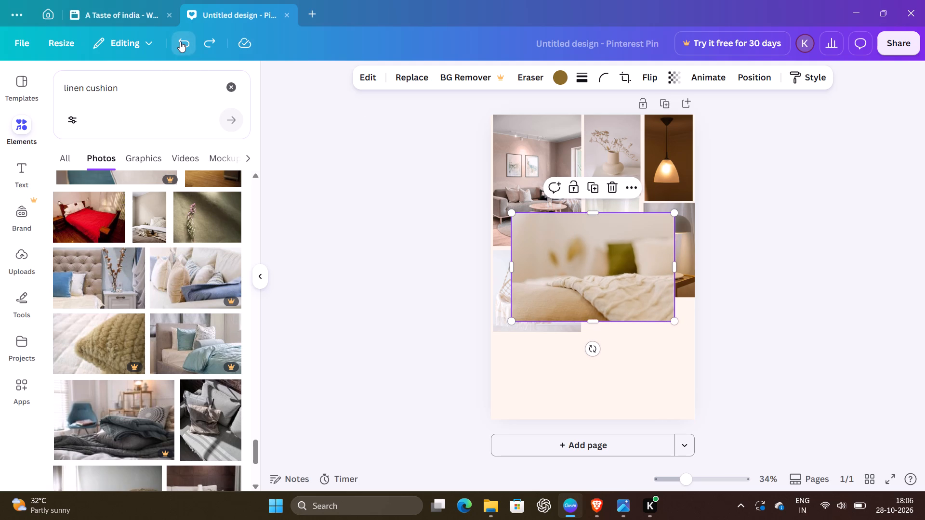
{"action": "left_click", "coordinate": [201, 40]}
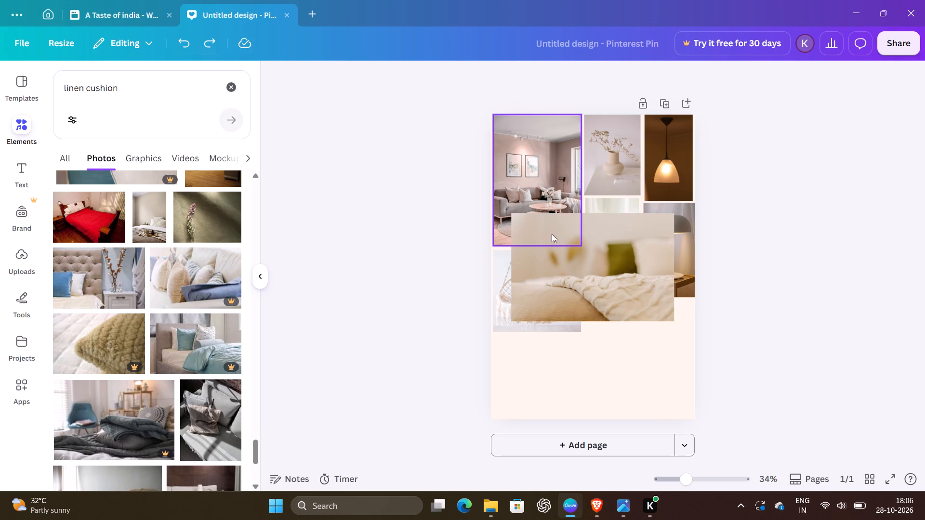
Shrink the cushion and throw photo and place it 13 below the hanging chair photo, with their left edges aligned.
{"action": "left_click", "coordinate": [658, 310]}
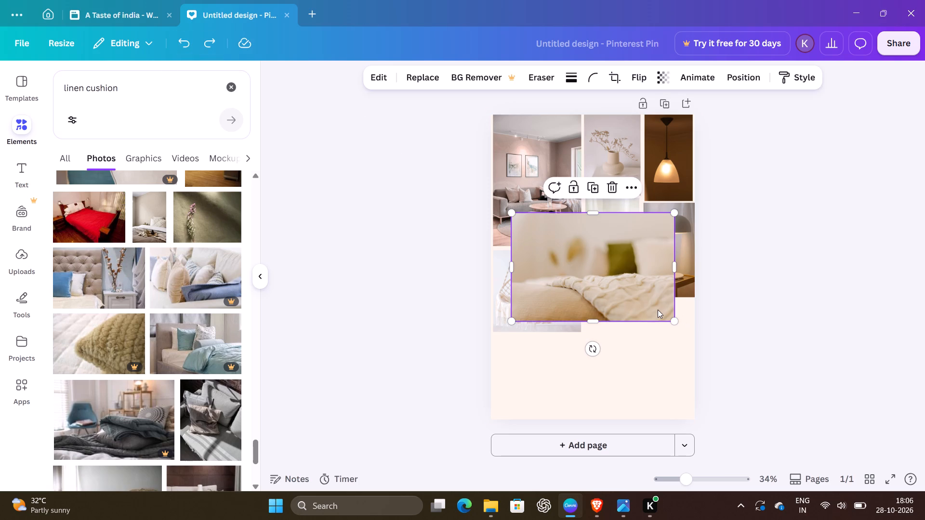
{"action": "left_click_drag", "start_coordinate": [675, 319], "coordinate": [634, 289]}
{"action": "left_click_drag", "start_coordinate": [593, 266], "coordinate": [577, 392]}
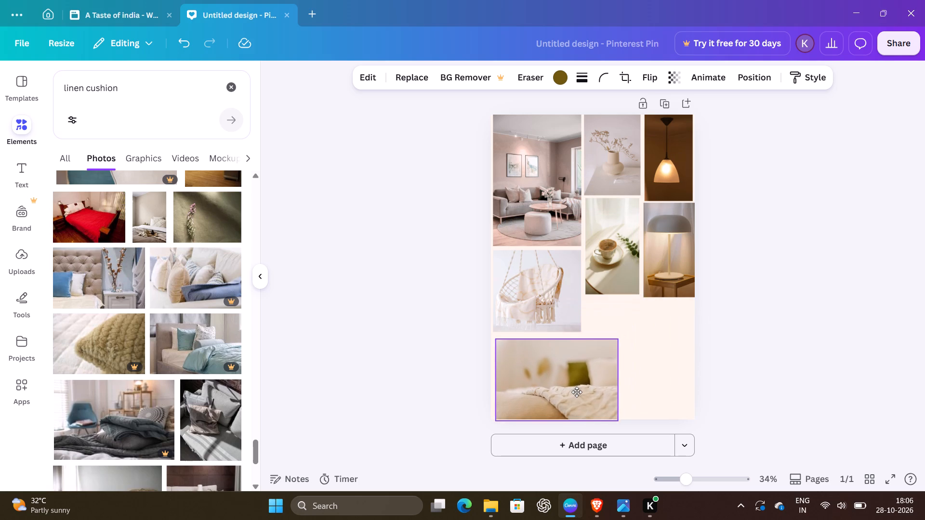
{"action": "left_click_drag", "start_coordinate": [577, 392], "coordinate": [576, 387]}
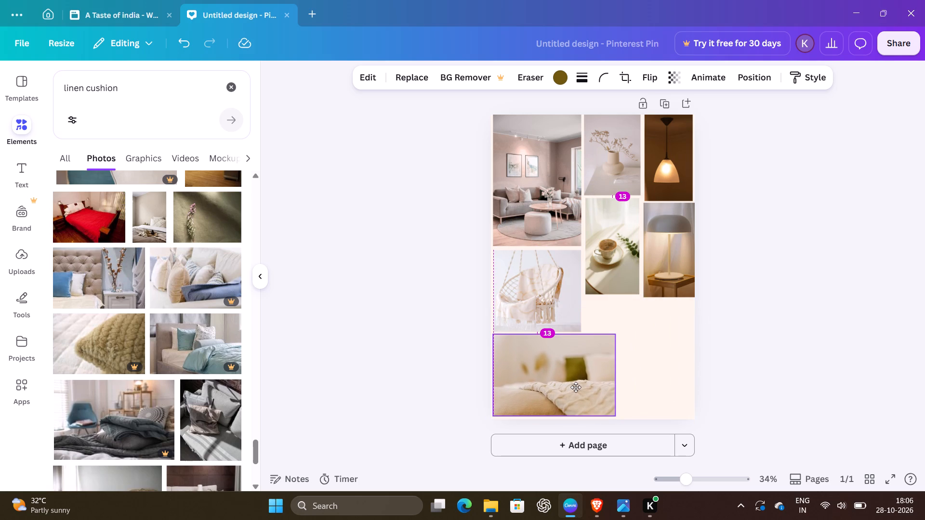
{"action": "left_click_drag", "start_coordinate": [576, 387], "coordinate": [577, 387]}
{"action": "left_click", "coordinate": [802, 342]}
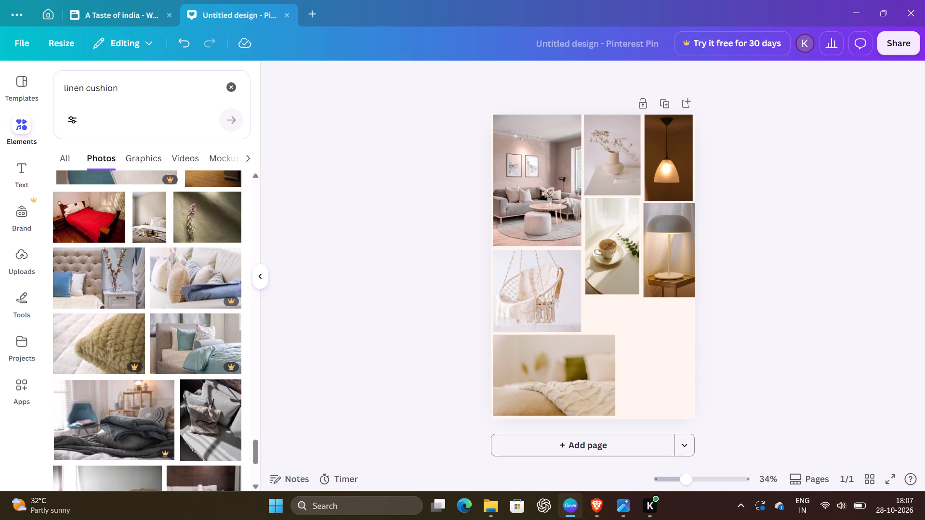
Search the photo library for "scluptural floral lamp" and look through the results for a lamp photo that suits the mood board.
{"action": "left_click_drag", "start_coordinate": [124, 85], "coordinate": [55, 91]}
{"action": "key", "text": "s"}
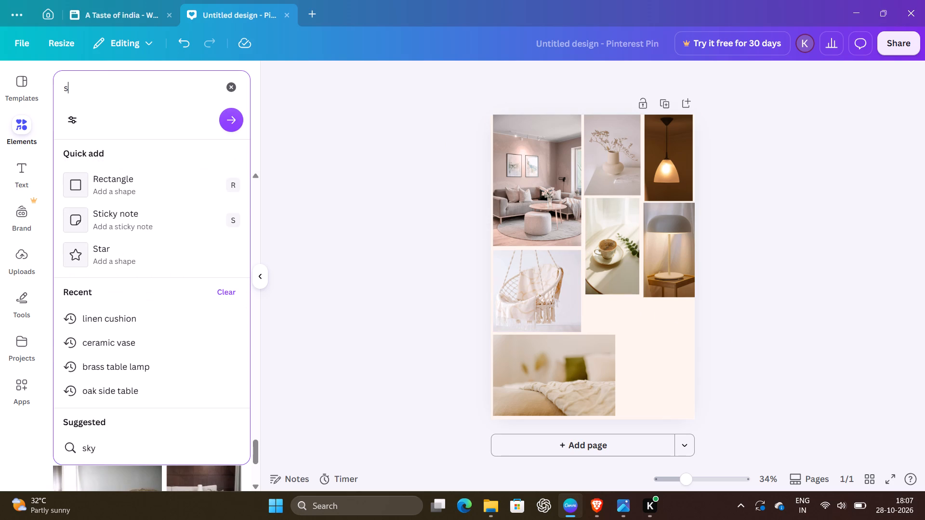
{"action": "type", "text": "cluptural floral lamp"}
{"action": "key", "text": "Return"}
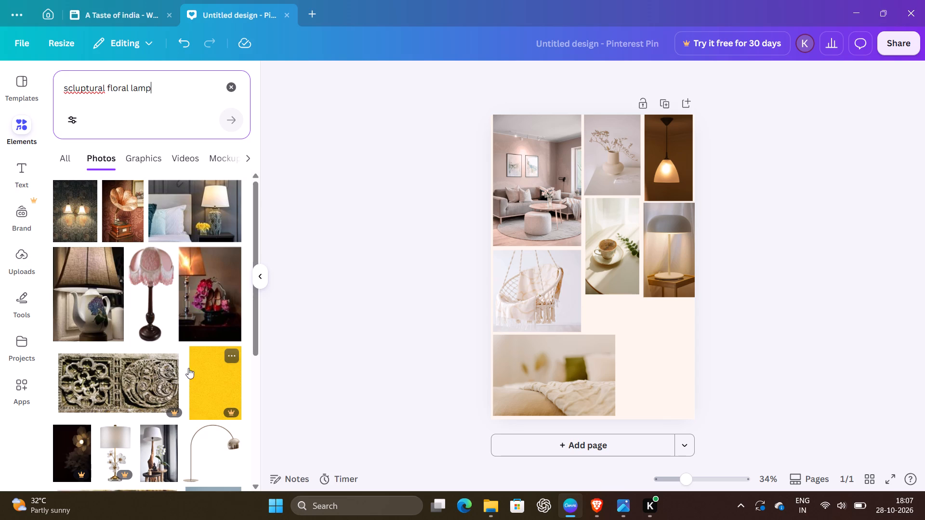
{"action": "scroll", "coordinate": [182, 364], "scroll_direction": "down", "scroll_amount": 3}
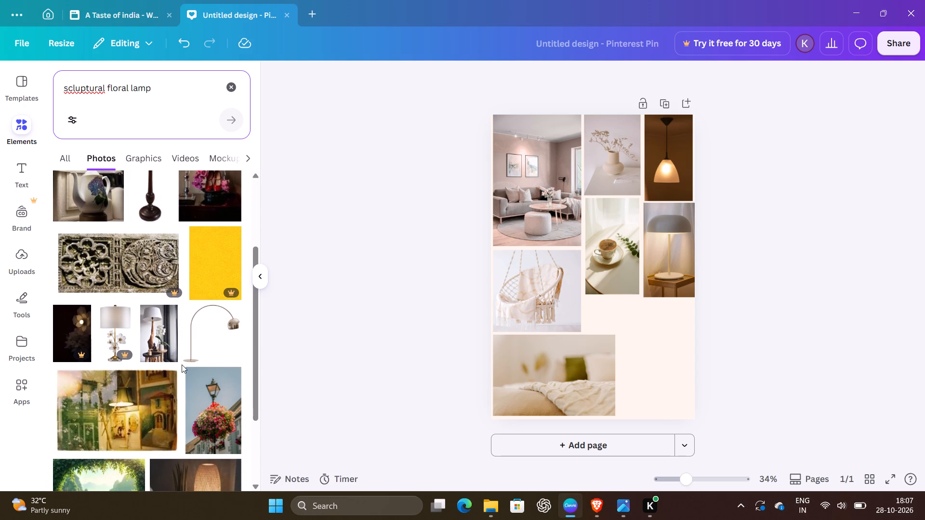
{"action": "scroll", "coordinate": [182, 364], "scroll_direction": "down", "scroll_amount": 1}
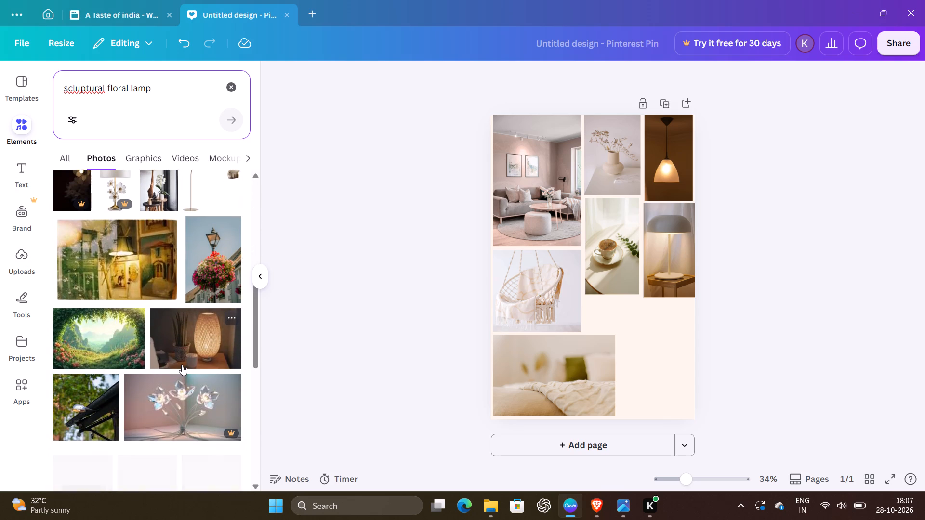
{"action": "scroll", "coordinate": [182, 364], "scroll_direction": "down", "scroll_amount": 4}
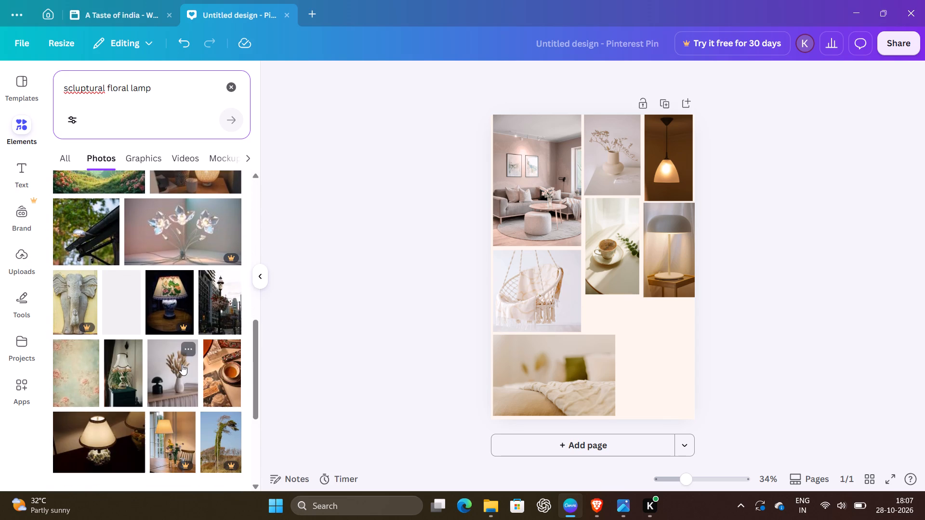
{"action": "scroll", "coordinate": [182, 364], "scroll_direction": "down", "scroll_amount": 2}
{"action": "scroll", "coordinate": [182, 364], "scroll_direction": "up", "scroll_amount": 7}
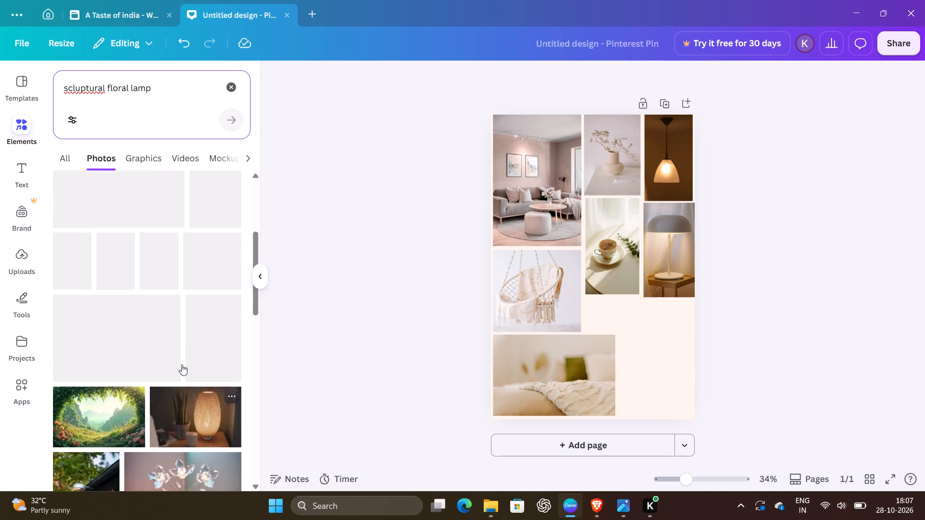
{"action": "scroll", "coordinate": [182, 364], "scroll_direction": "up", "scroll_amount": 1}
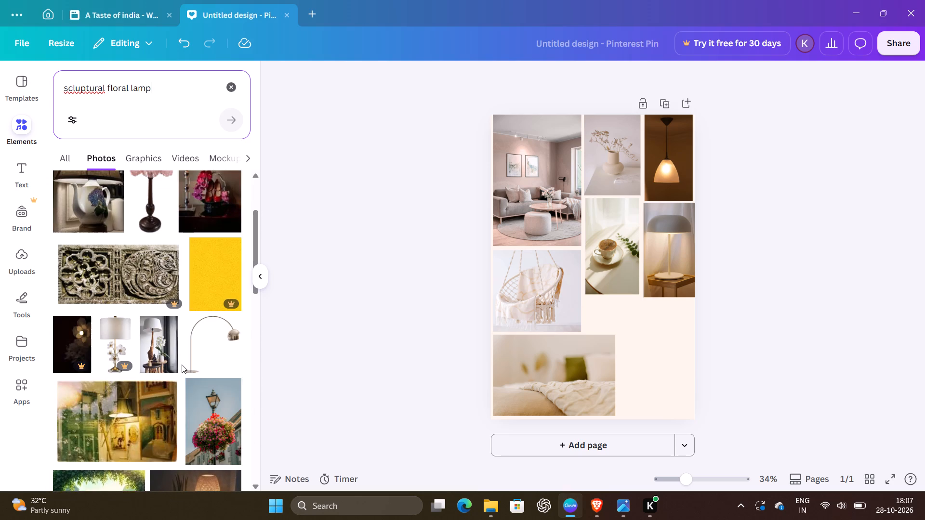
{"action": "scroll", "coordinate": [182, 364], "scroll_direction": "up", "scroll_amount": 1}
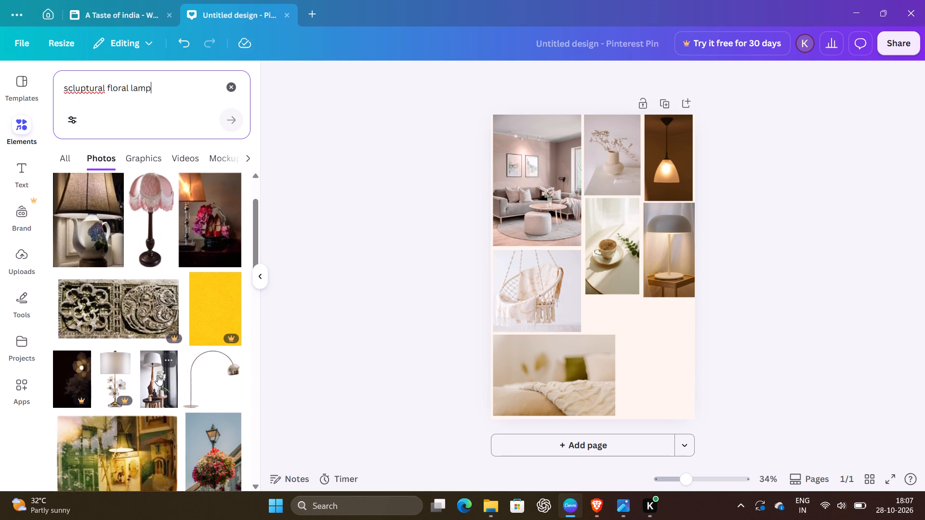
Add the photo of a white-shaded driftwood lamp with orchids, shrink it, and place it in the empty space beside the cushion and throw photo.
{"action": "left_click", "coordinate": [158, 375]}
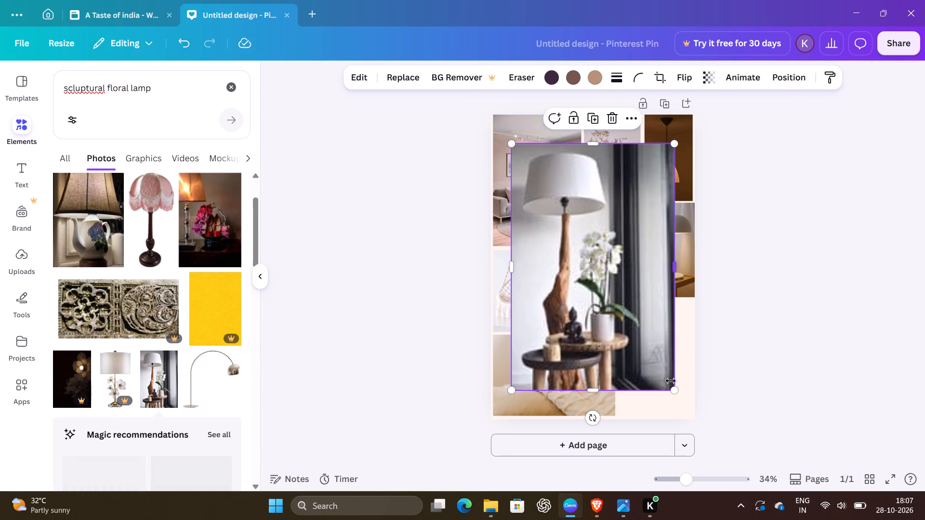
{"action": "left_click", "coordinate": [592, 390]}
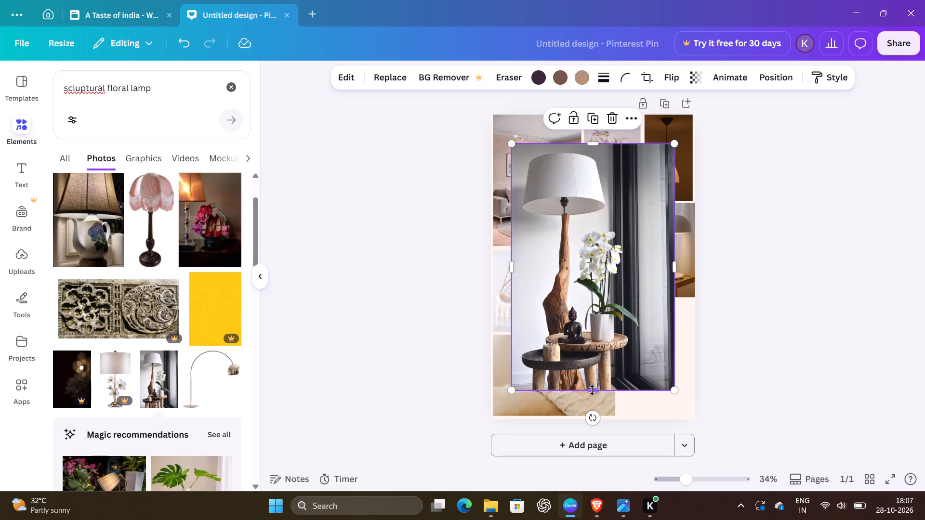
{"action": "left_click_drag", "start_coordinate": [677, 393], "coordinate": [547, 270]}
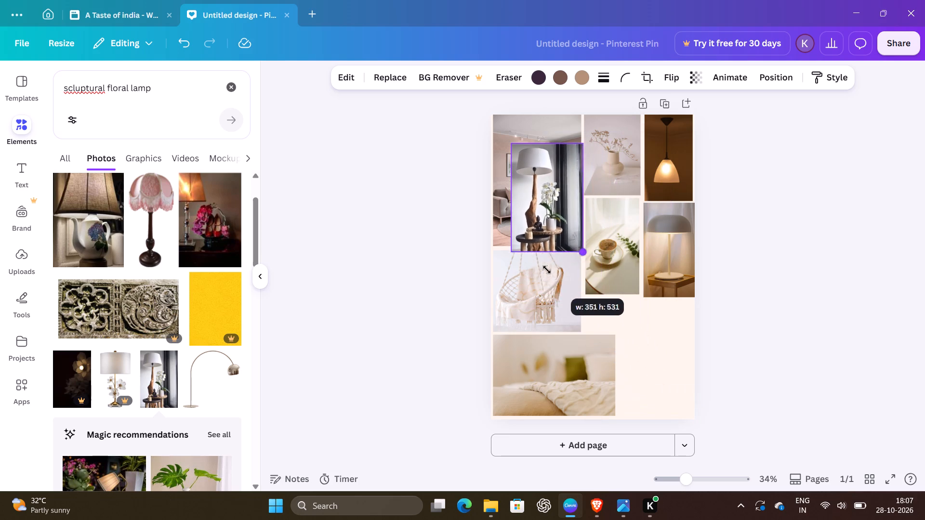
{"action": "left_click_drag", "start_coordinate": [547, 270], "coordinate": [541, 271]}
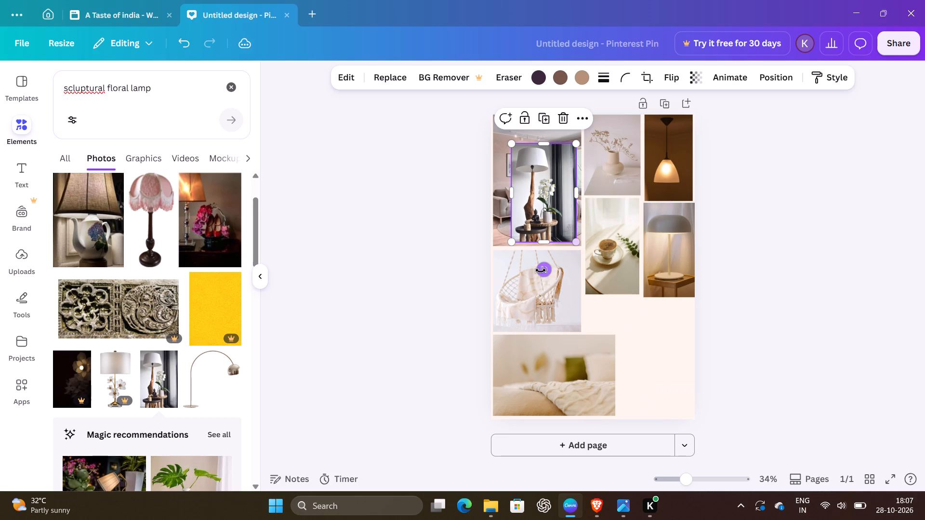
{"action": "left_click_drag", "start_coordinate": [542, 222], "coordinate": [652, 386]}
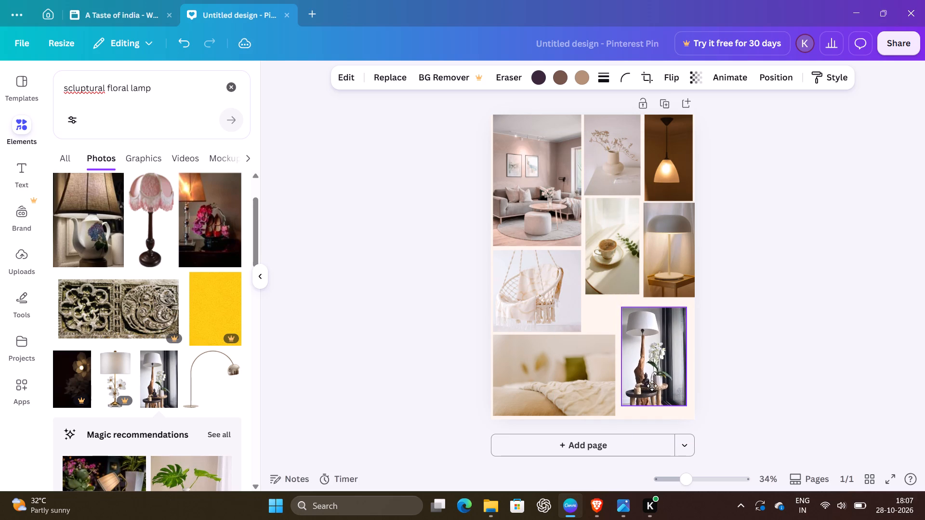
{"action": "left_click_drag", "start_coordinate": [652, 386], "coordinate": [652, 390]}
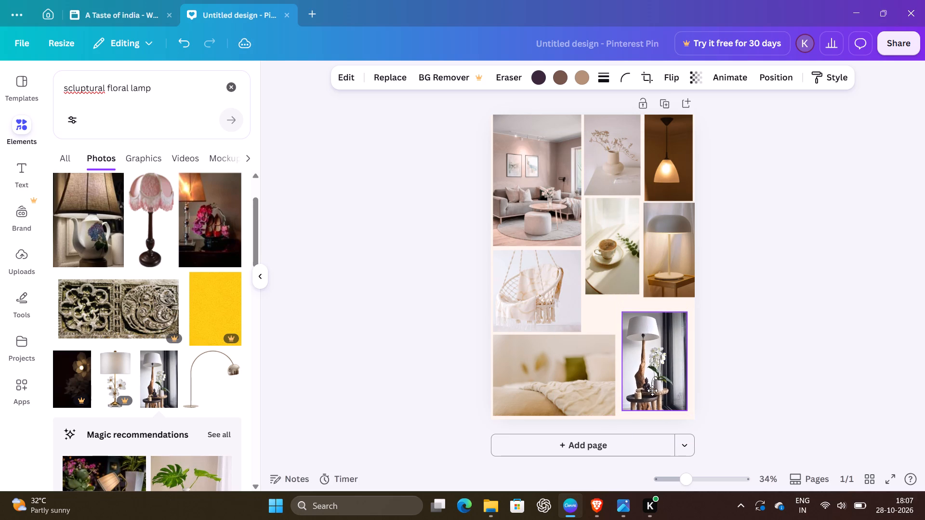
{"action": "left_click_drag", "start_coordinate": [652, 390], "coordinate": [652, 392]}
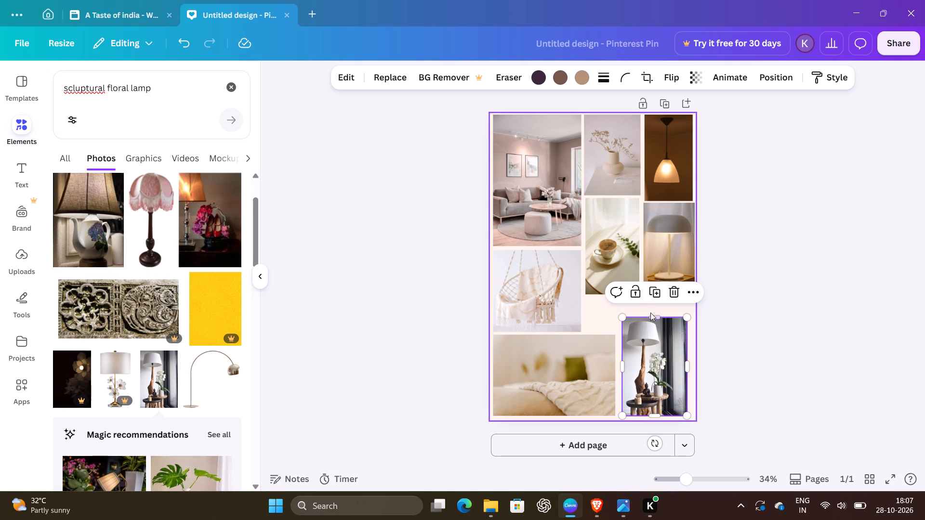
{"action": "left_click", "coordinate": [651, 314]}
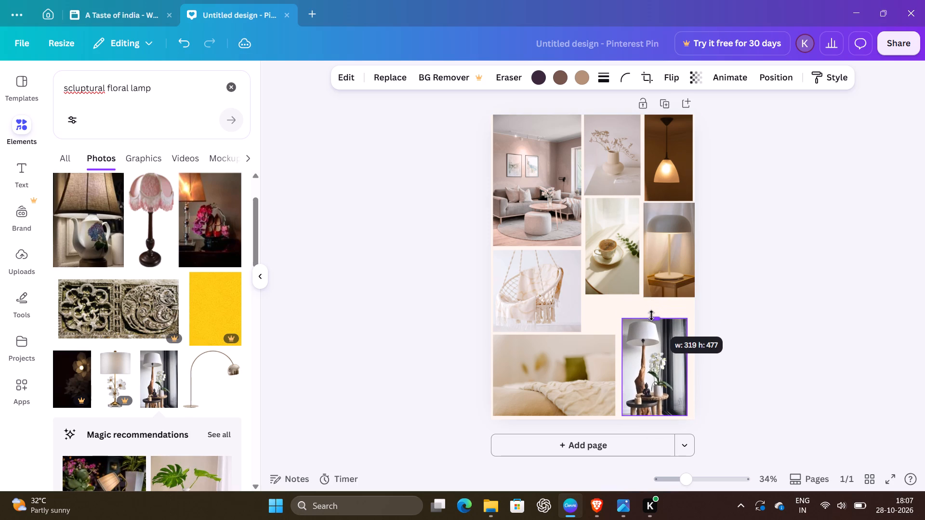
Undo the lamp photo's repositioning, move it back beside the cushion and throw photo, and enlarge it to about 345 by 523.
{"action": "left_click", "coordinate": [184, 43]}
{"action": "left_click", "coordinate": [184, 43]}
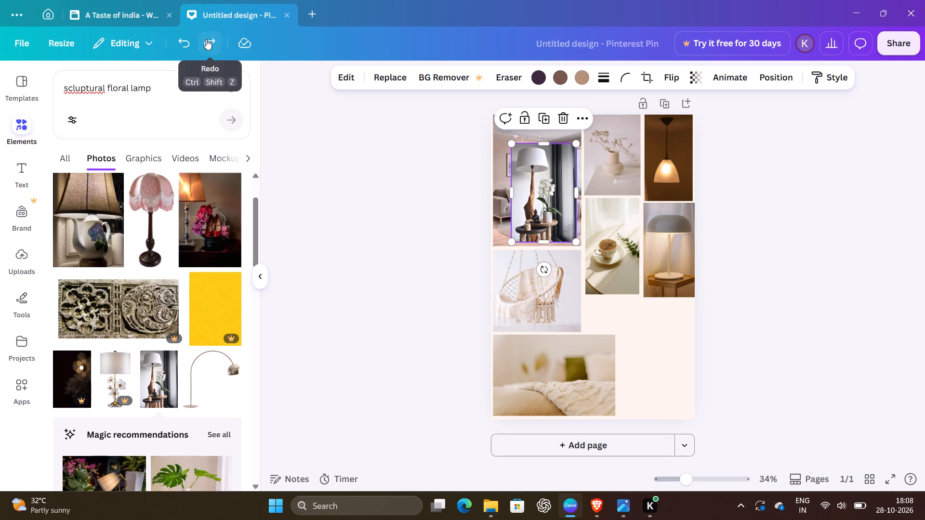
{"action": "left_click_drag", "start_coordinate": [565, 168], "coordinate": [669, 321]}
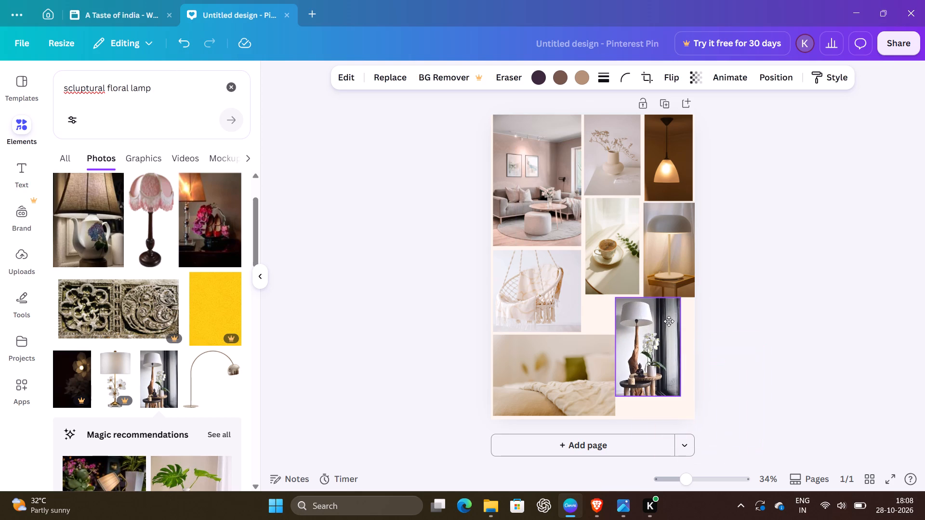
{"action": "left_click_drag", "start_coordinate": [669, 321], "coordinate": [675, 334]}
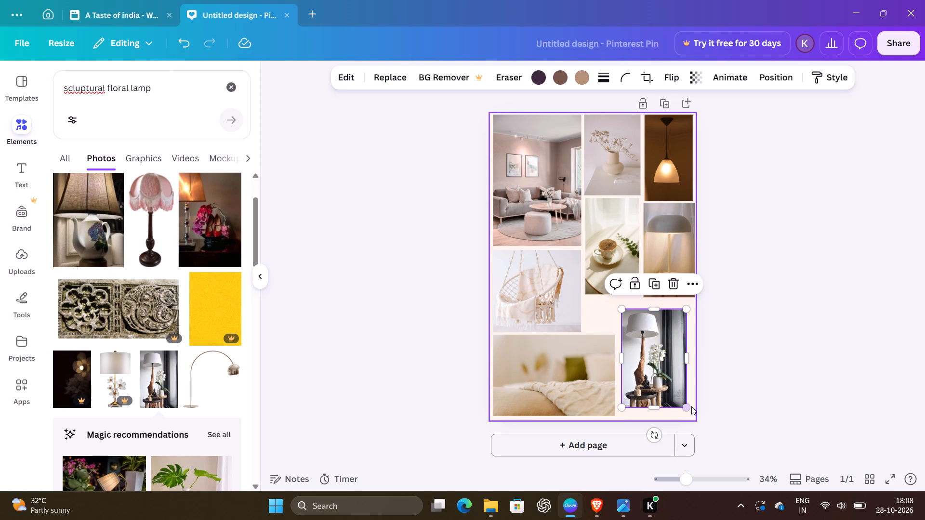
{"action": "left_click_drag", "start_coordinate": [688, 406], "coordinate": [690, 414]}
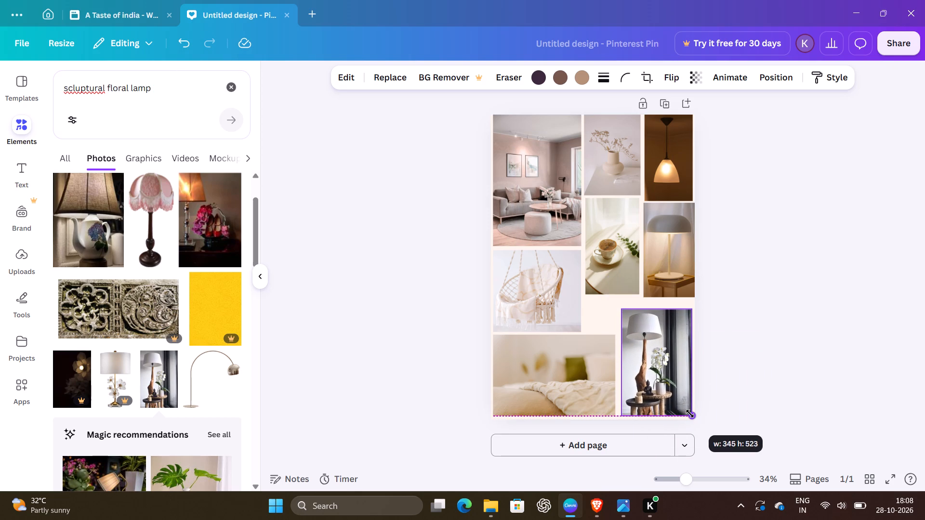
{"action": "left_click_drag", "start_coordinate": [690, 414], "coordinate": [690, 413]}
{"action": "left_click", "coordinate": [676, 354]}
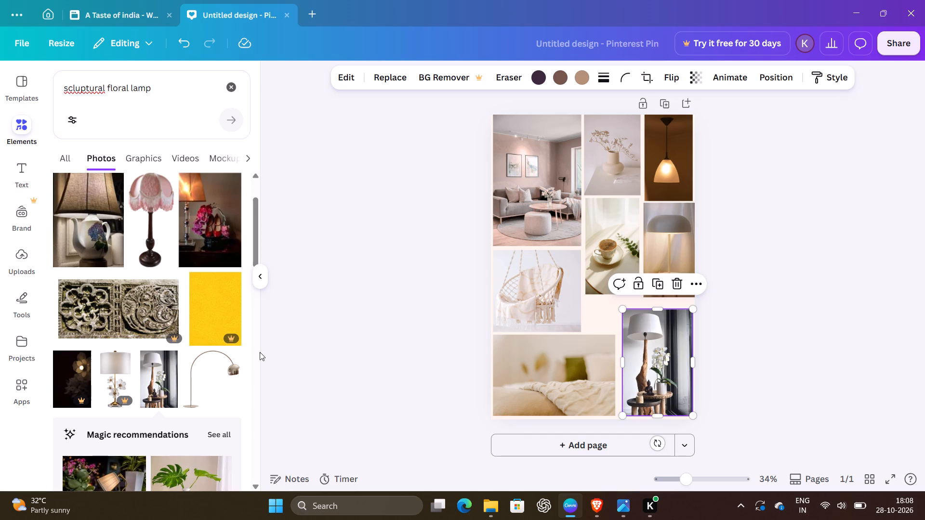
Look through more of the floral lamp photos for other images that suit the mood board.
{"action": "scroll", "coordinate": [183, 386], "scroll_direction": "down", "scroll_amount": 4}
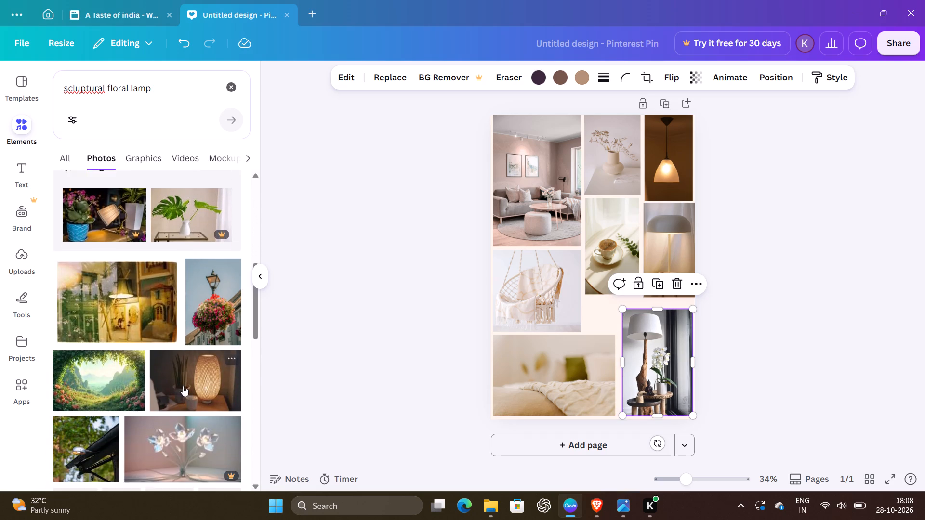
{"action": "scroll", "coordinate": [183, 386], "scroll_direction": "down", "scroll_amount": 4}
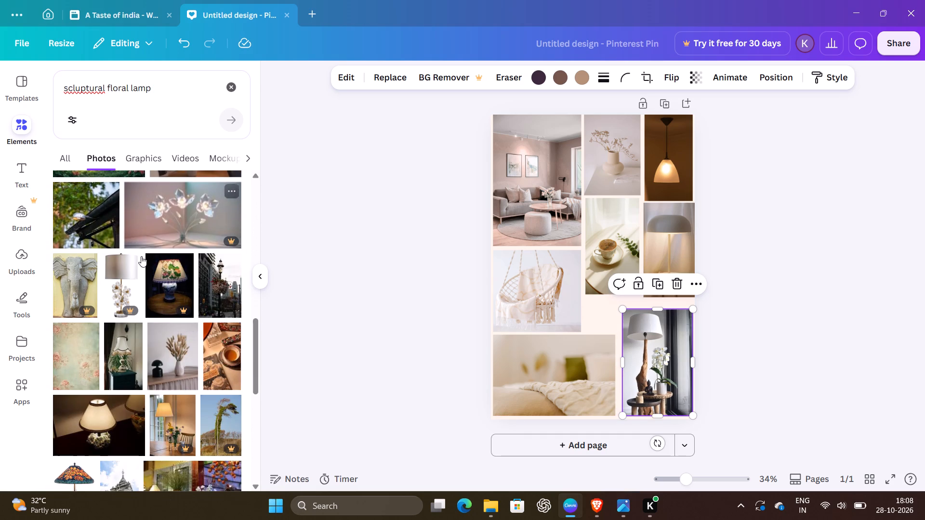
{"action": "scroll", "coordinate": [133, 351], "scroll_direction": "down", "scroll_amount": 8}
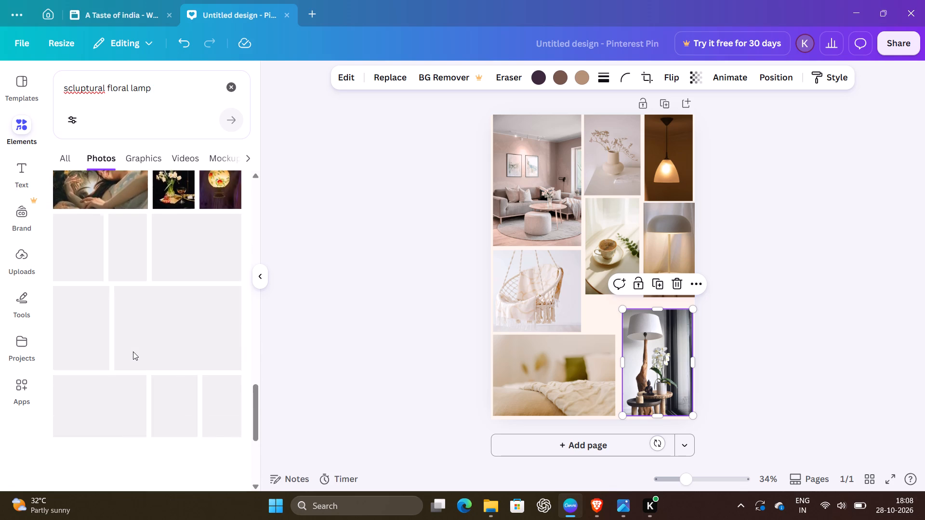
{"action": "scroll", "coordinate": [133, 351], "scroll_direction": "down", "scroll_amount": 2}
{"action": "scroll", "coordinate": [133, 351], "scroll_direction": "up", "scroll_amount": 1}
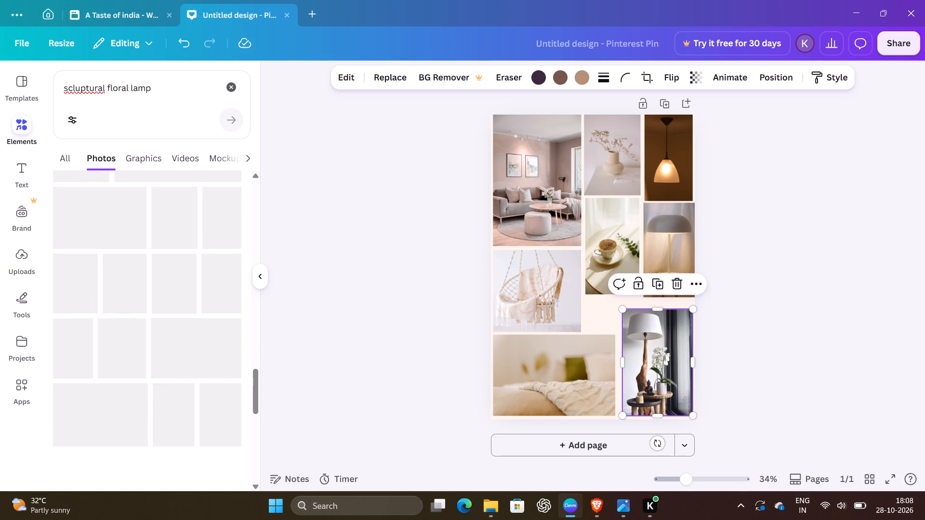
Search the photo library for "ivory decor".
{"action": "left_click_drag", "start_coordinate": [158, 89], "coordinate": [0, 102]}
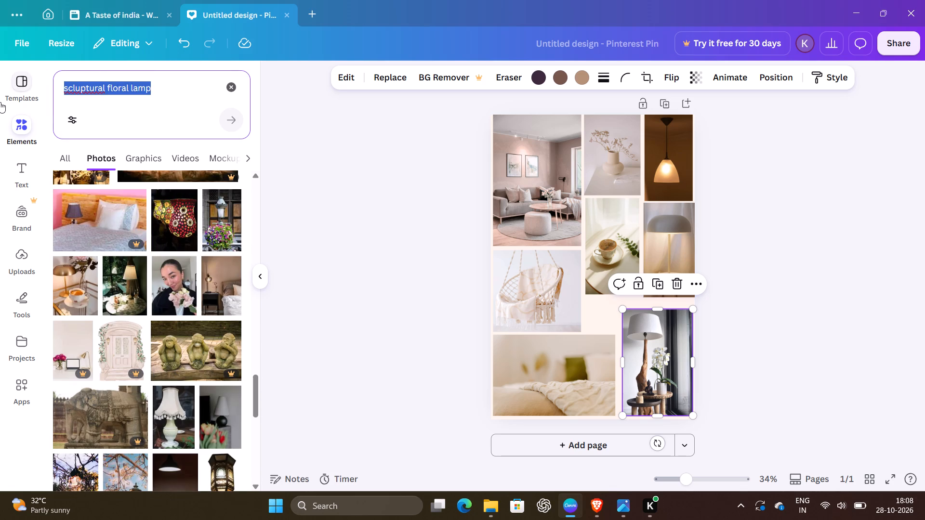
{"action": "key", "text": "b"}
{"action": "key", "text": "BackSpace"}
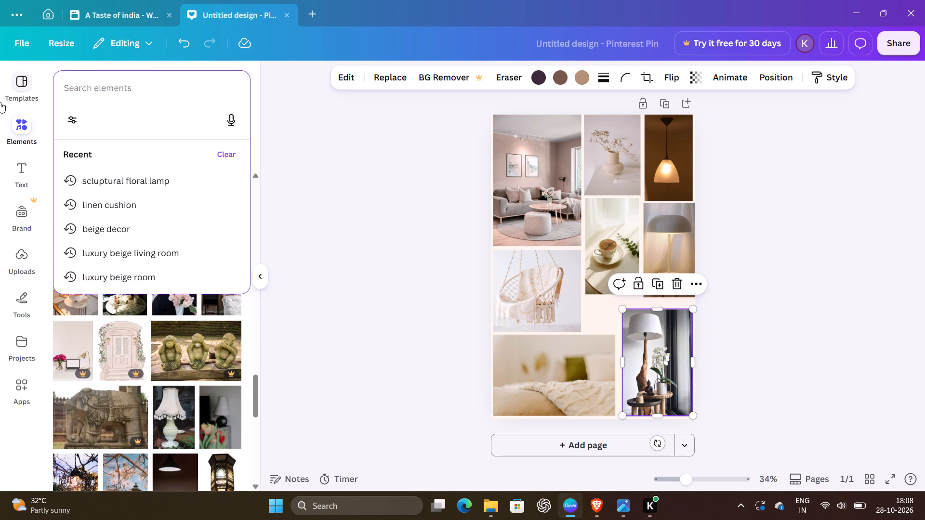
{"action": "type", "text": "ivory"}
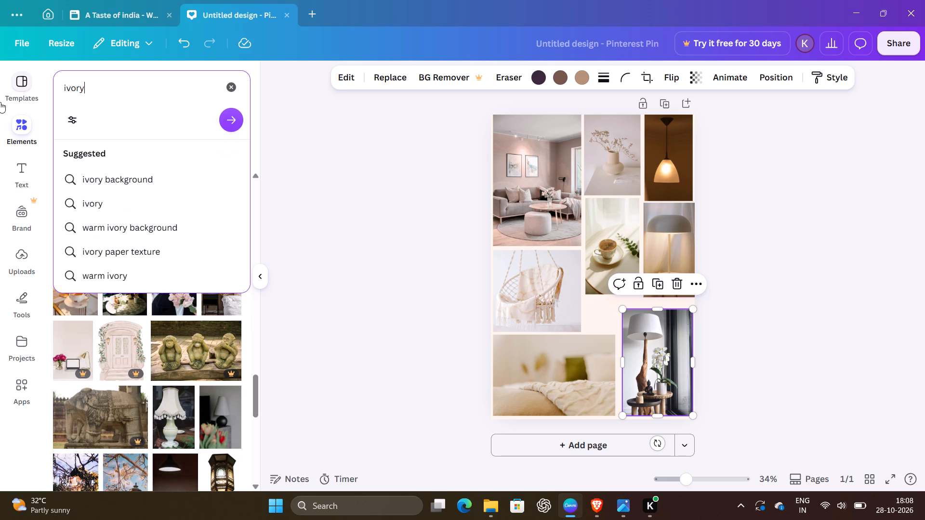
{"action": "key", "text": "space"}
{"action": "type", "text": "decor"}
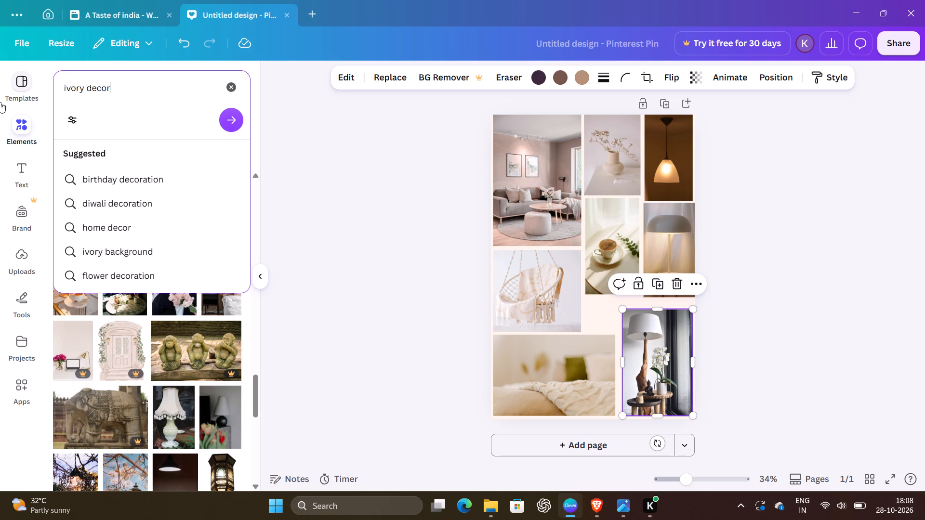
{"action": "key", "text": "Return"}
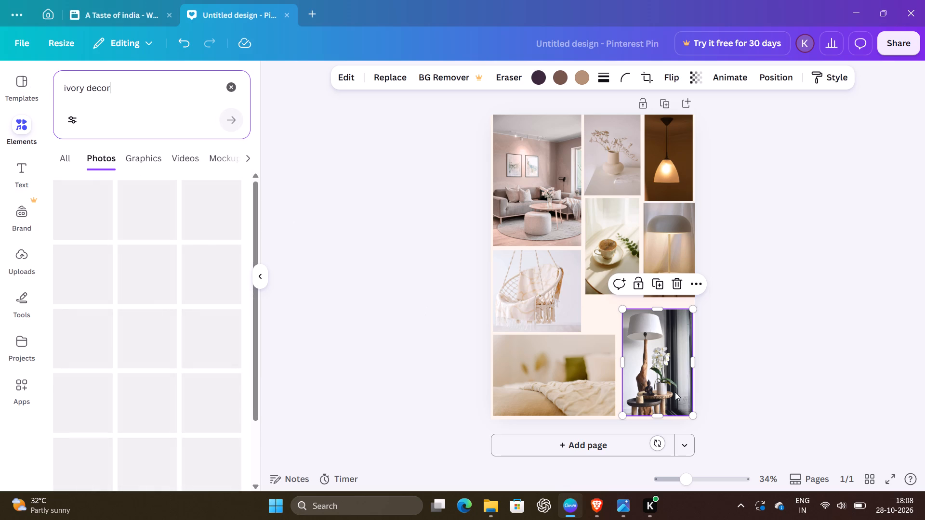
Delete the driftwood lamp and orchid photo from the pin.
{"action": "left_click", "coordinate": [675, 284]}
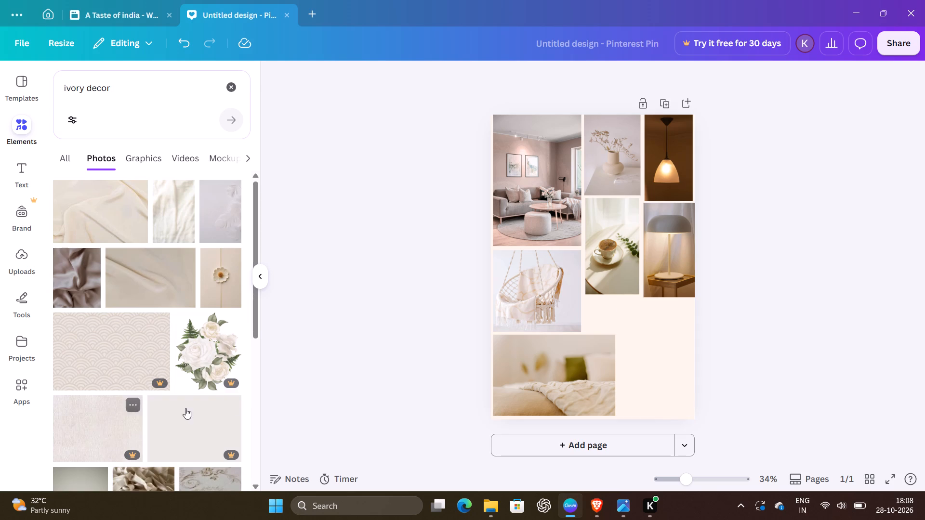
Look through the "ivory decor" photos for an image that suits the mood board's empty corner.
{"action": "scroll", "coordinate": [170, 376], "scroll_direction": "down", "scroll_amount": 5}
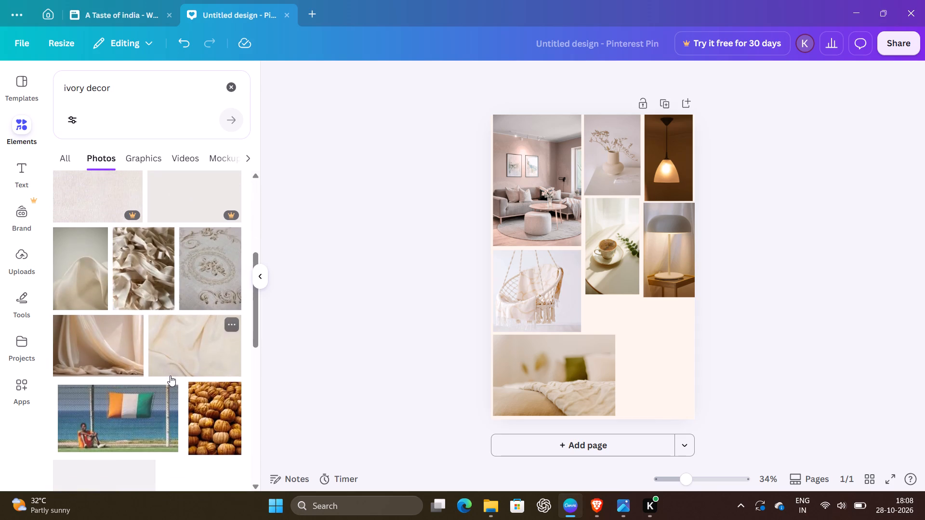
{"action": "scroll", "coordinate": [170, 376], "scroll_direction": "down", "scroll_amount": 3}
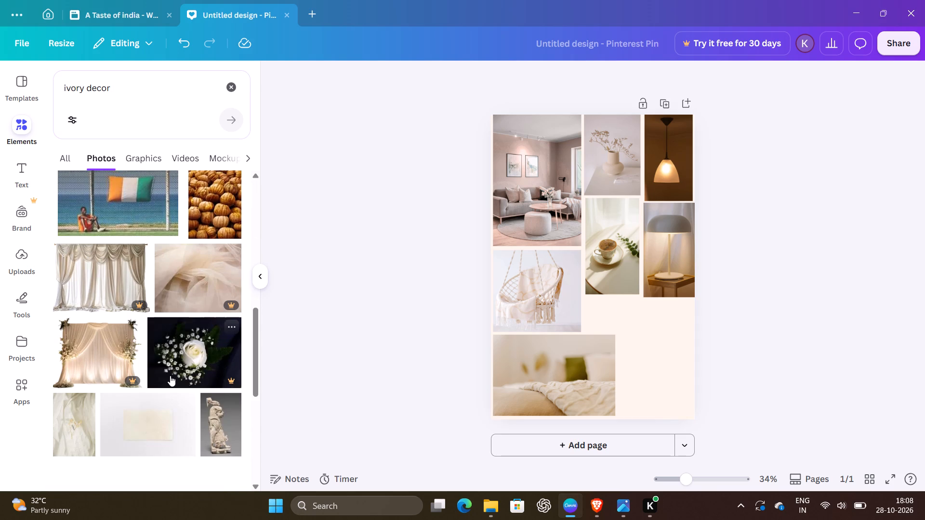
{"action": "scroll", "coordinate": [170, 376], "scroll_direction": "down", "scroll_amount": 2}
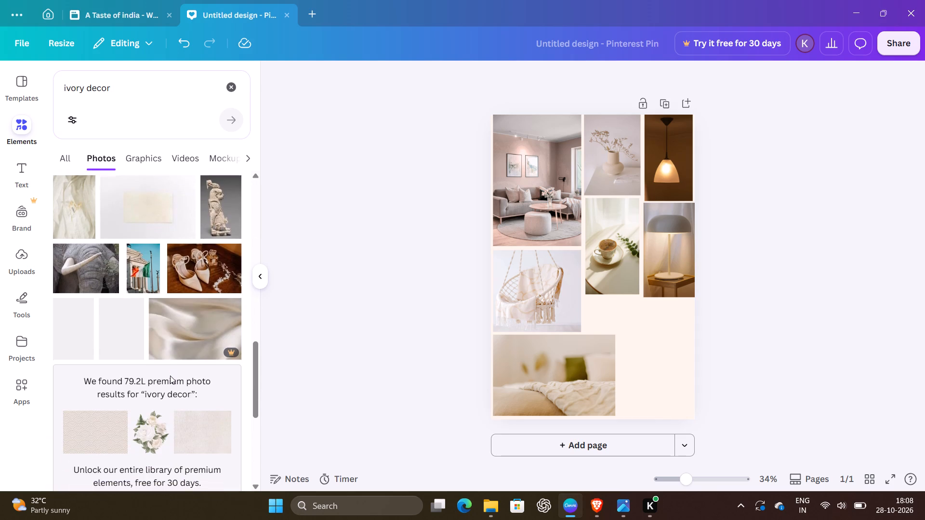
{"action": "scroll", "coordinate": [170, 376], "scroll_direction": "down", "scroll_amount": 6}
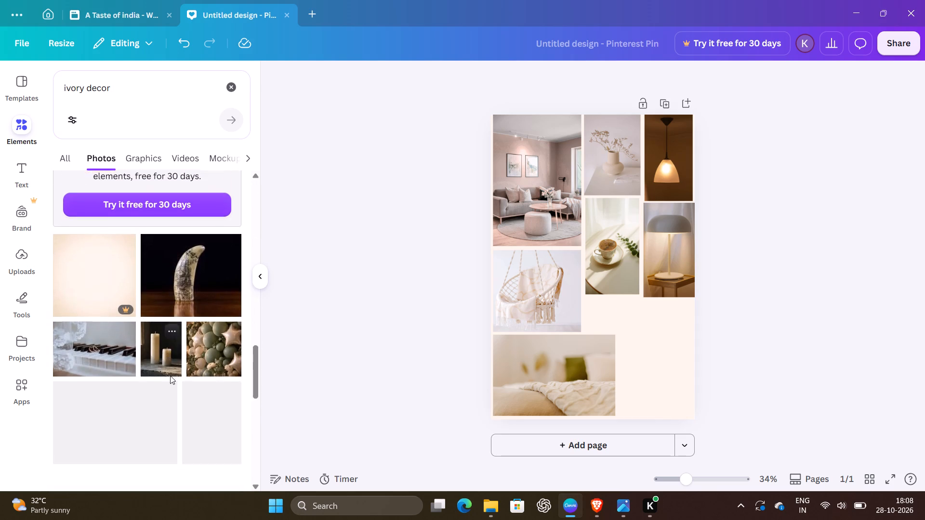
{"action": "scroll", "coordinate": [170, 376], "scroll_direction": "down", "scroll_amount": 4}
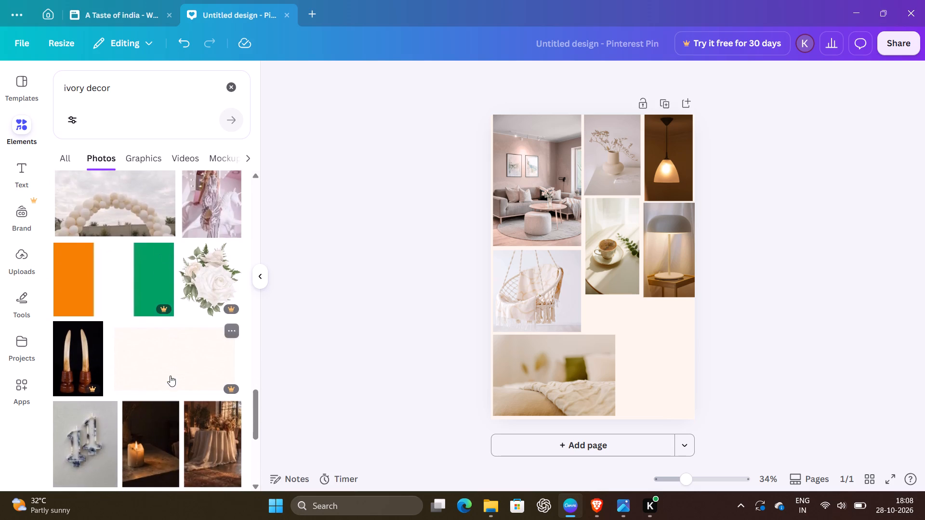
{"action": "scroll", "coordinate": [170, 376], "scroll_direction": "down", "scroll_amount": 5}
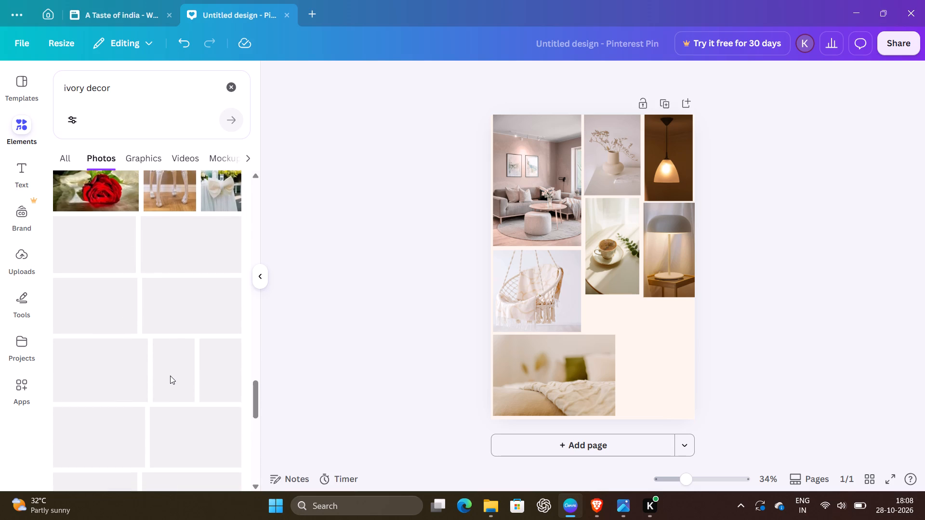
{"action": "scroll", "coordinate": [170, 376], "scroll_direction": "up", "scroll_amount": 4}
{"action": "scroll", "coordinate": [170, 376], "scroll_direction": "down", "scroll_amount": 3}
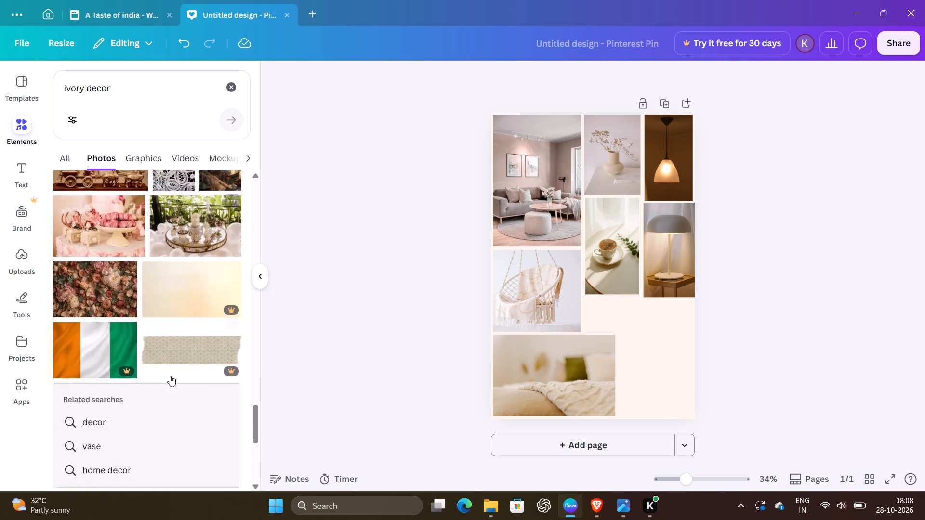
{"action": "scroll", "coordinate": [170, 376], "scroll_direction": "down", "scroll_amount": 4}
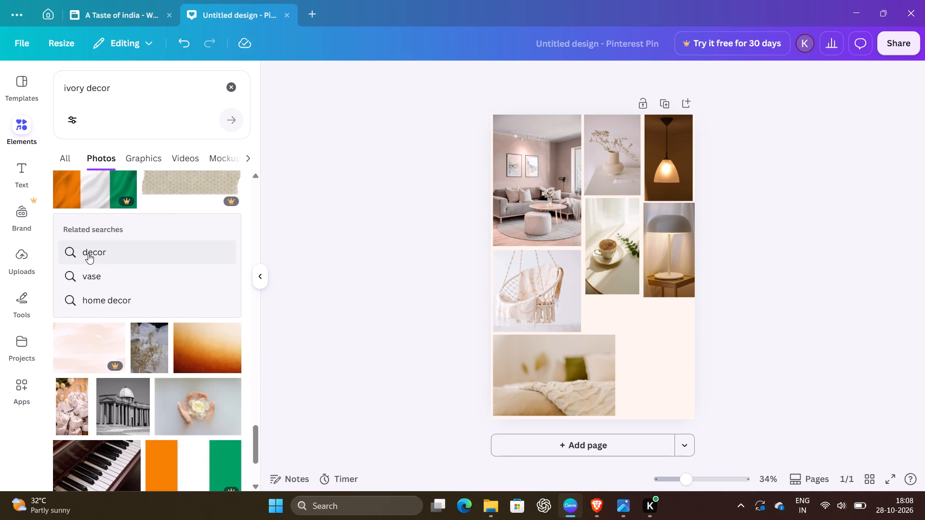
Run the related photo search "decor" and add the photo of the ring-shaped vase on marble blocks to the pin.
{"action": "left_click", "coordinate": [109, 252]}
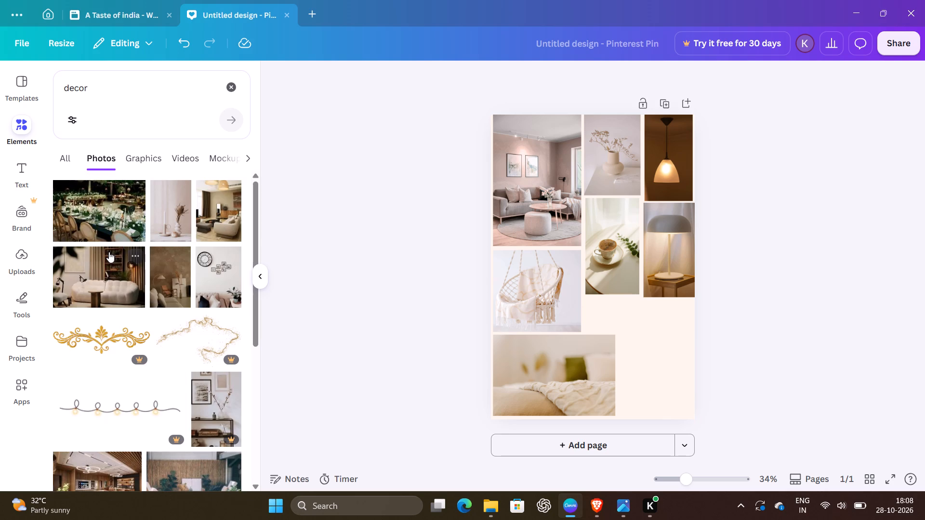
{"action": "scroll", "coordinate": [213, 384], "scroll_direction": "down", "scroll_amount": 1}
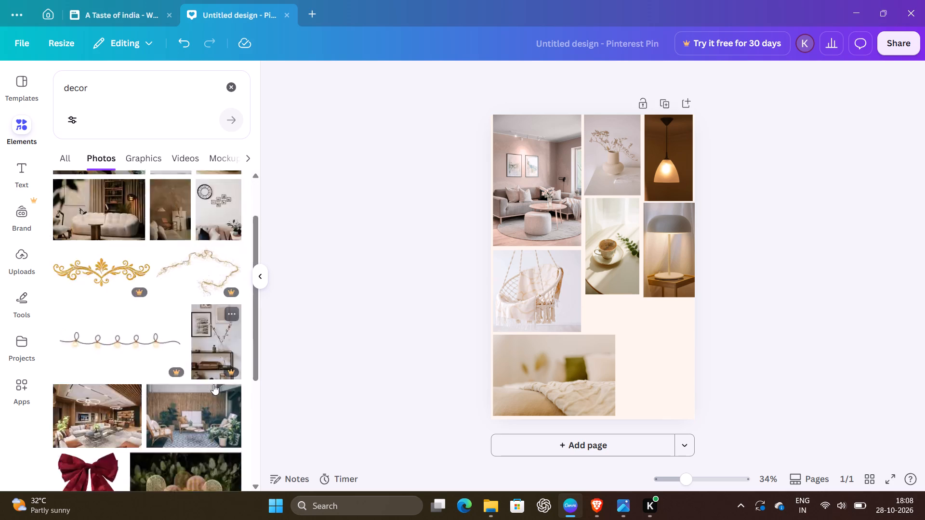
{"action": "scroll", "coordinate": [213, 384], "scroll_direction": "down", "scroll_amount": 3}
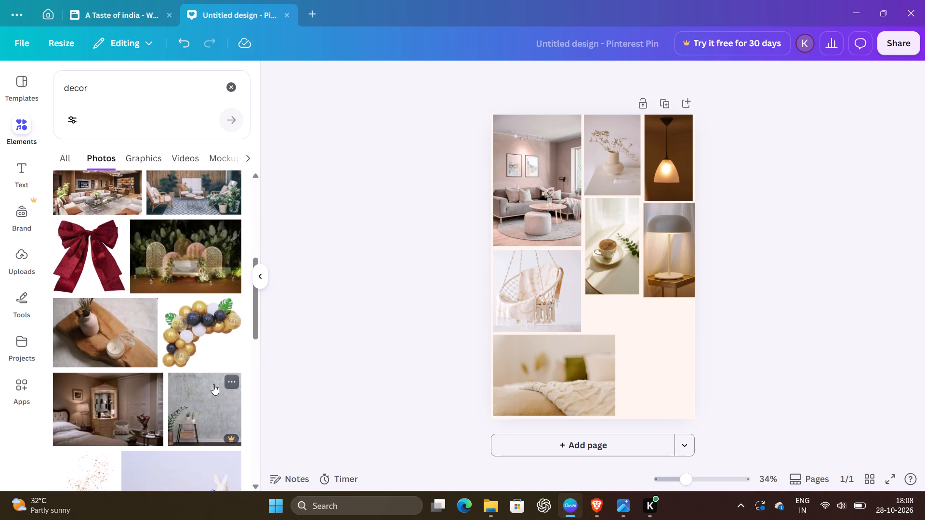
{"action": "scroll", "coordinate": [213, 384], "scroll_direction": "down", "scroll_amount": 3}
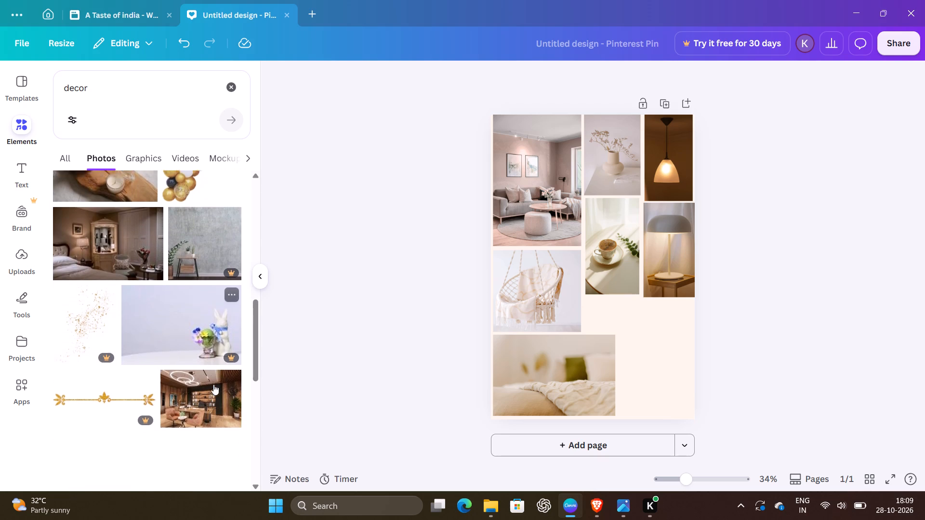
{"action": "scroll", "coordinate": [213, 384], "scroll_direction": "down", "scroll_amount": 3}
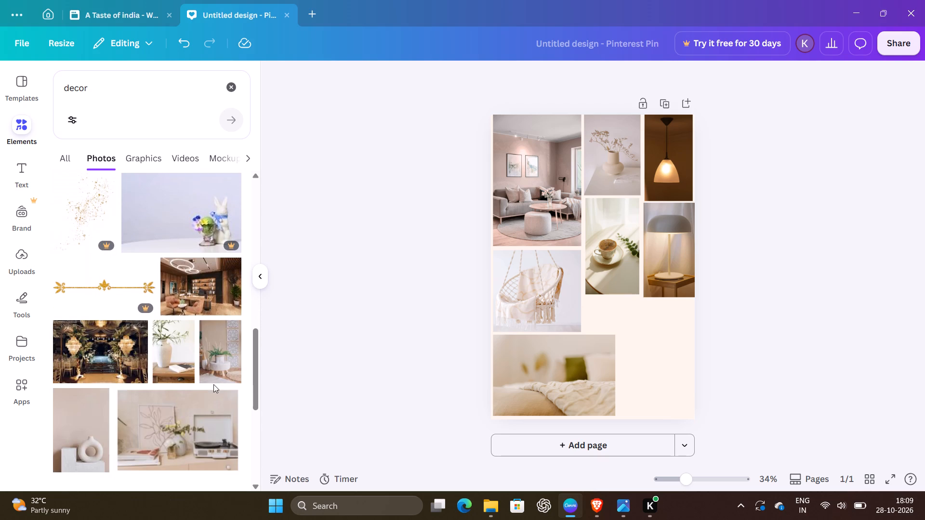
{"action": "scroll", "coordinate": [213, 384], "scroll_direction": "down", "scroll_amount": 2}
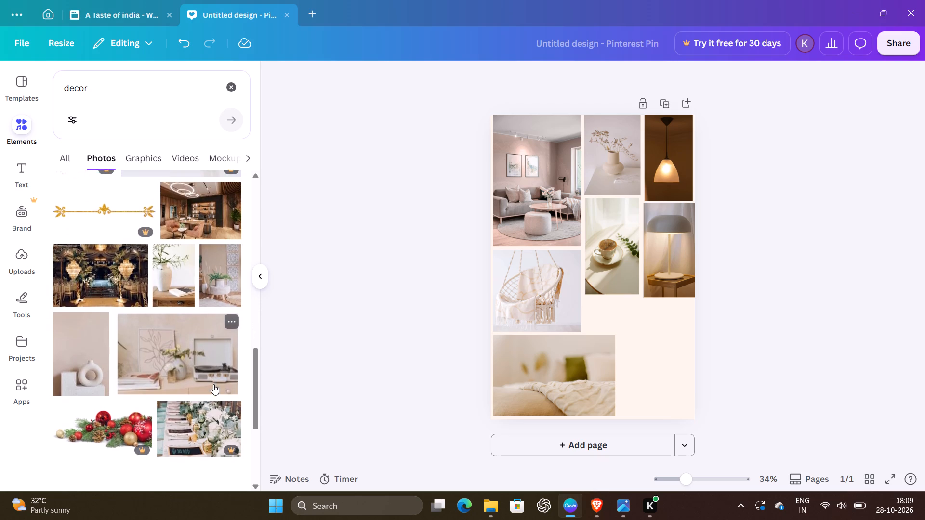
{"action": "scroll", "coordinate": [213, 384], "scroll_direction": "down", "scroll_amount": 1}
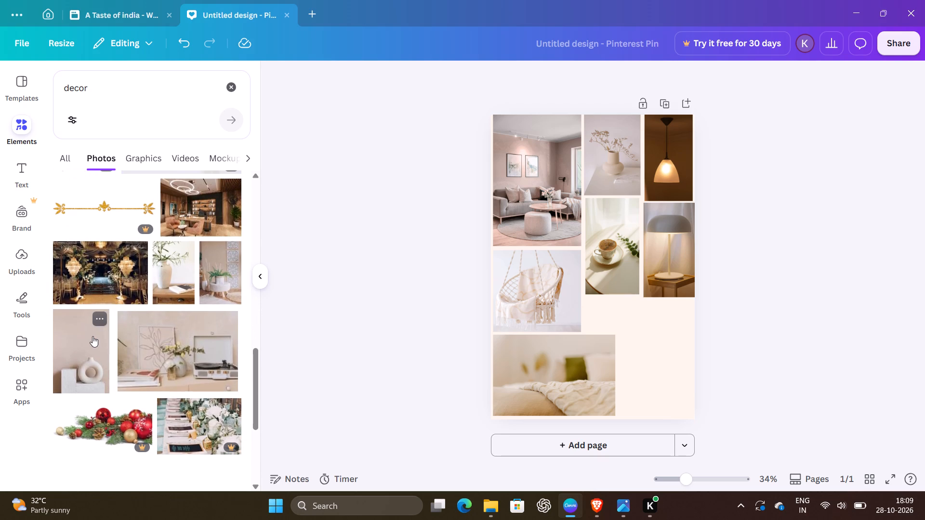
{"action": "scroll", "coordinate": [92, 336], "scroll_direction": "down", "scroll_amount": 3}
{"action": "scroll", "coordinate": [92, 336], "scroll_direction": "up", "scroll_amount": 2}
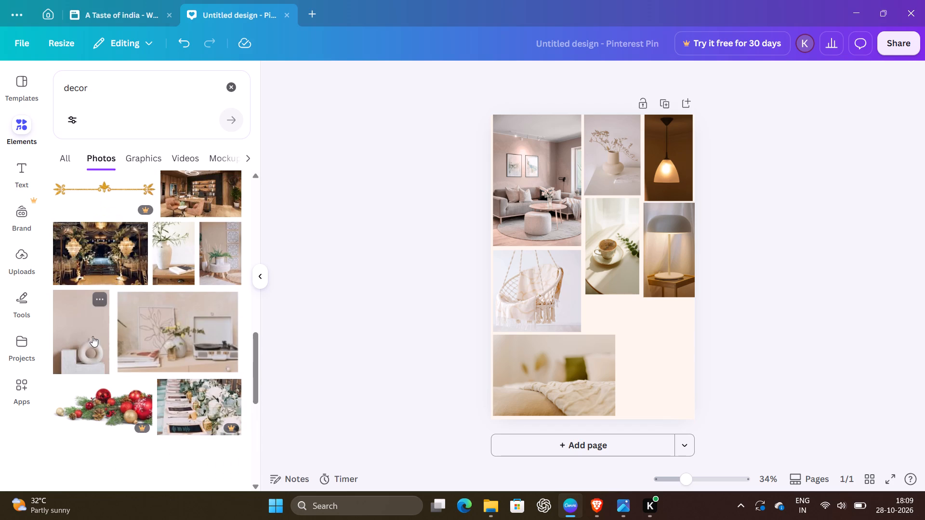
{"action": "left_click", "coordinate": [81, 342]}
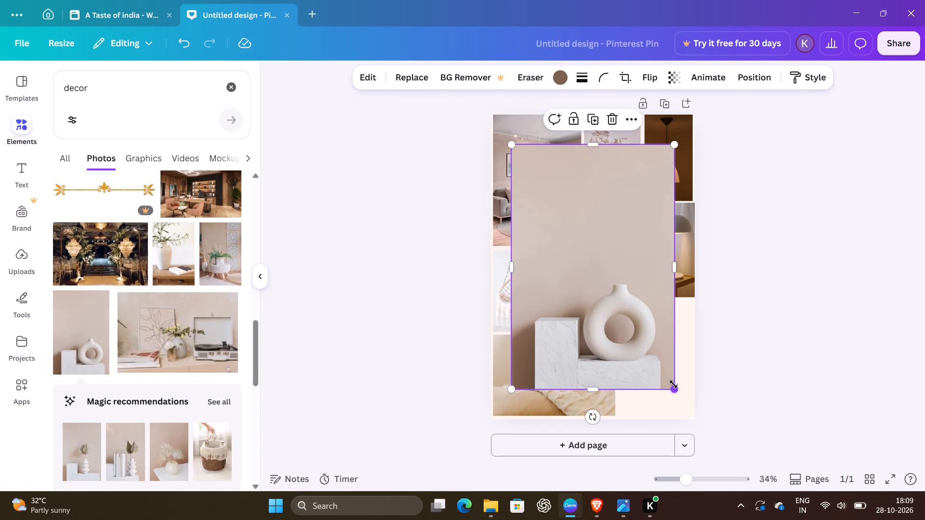
Shrink the ring vase photo to about 327 by 492 and place it beside the cushion and throw photo, aligned with its bottom edge.
{"action": "left_click_drag", "start_coordinate": [674, 384], "coordinate": [570, 239]}
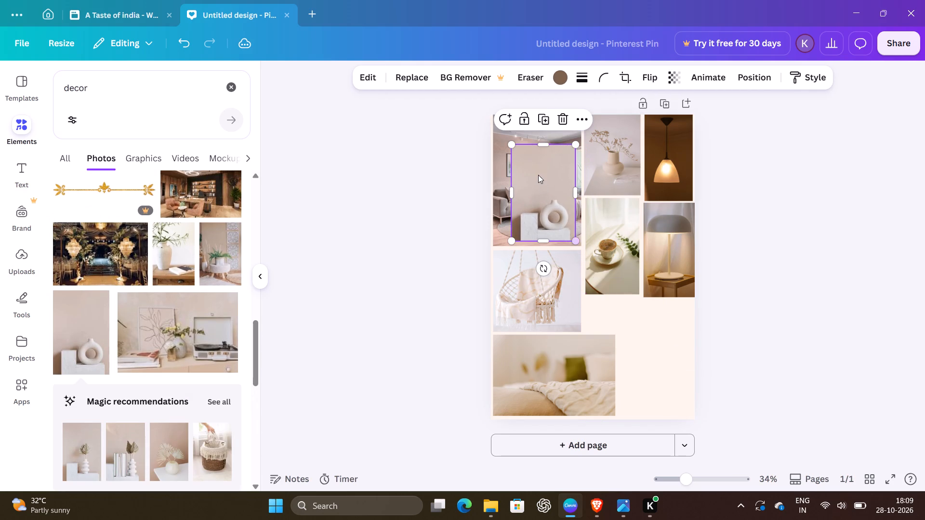
{"action": "left_click_drag", "start_coordinate": [538, 175], "coordinate": [649, 336]}
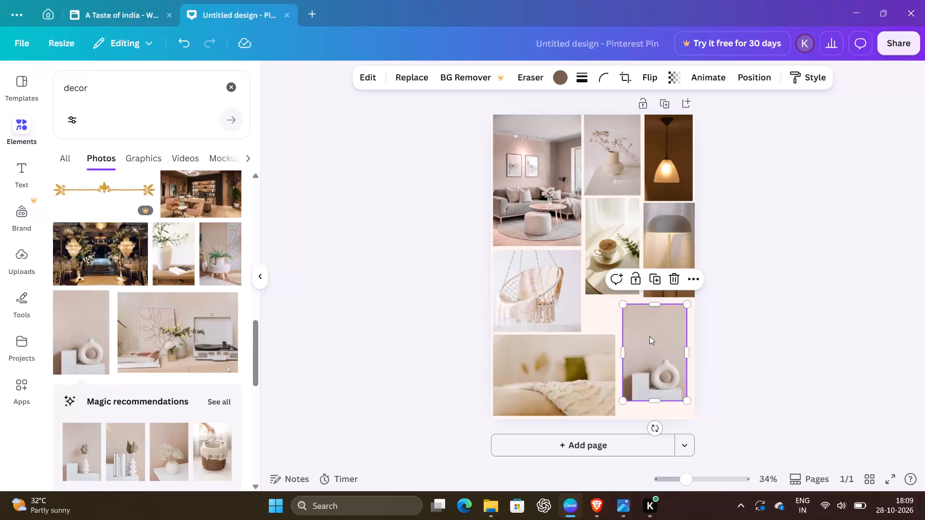
{"action": "left_click_drag", "start_coordinate": [685, 401], "coordinate": [688, 411]}
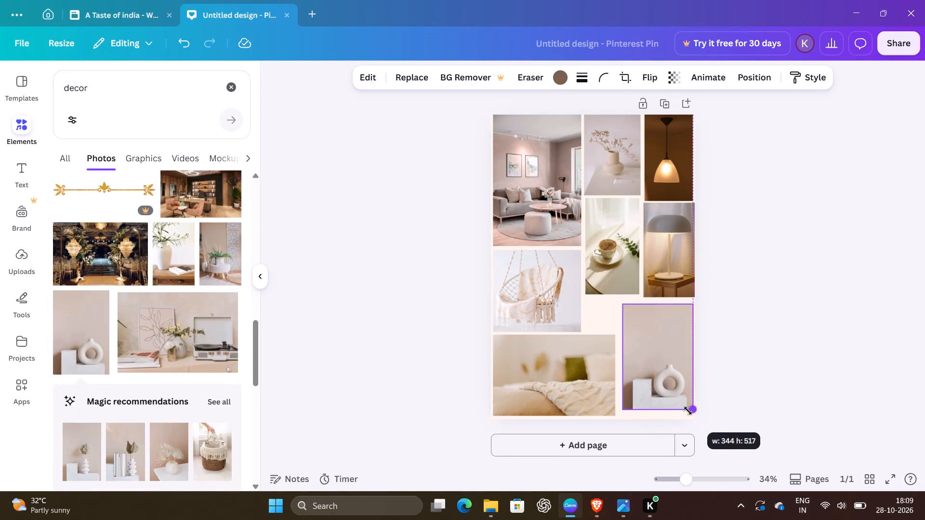
{"action": "left_click_drag", "start_coordinate": [688, 411], "coordinate": [687, 411]}
{"action": "left_click", "coordinate": [667, 373]}
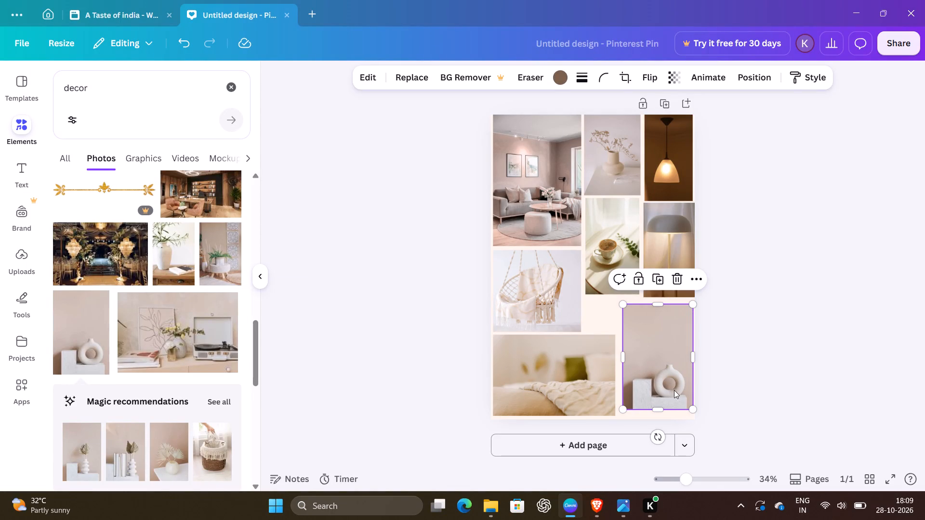
{"action": "left_click_drag", "start_coordinate": [691, 410], "coordinate": [685, 407]}
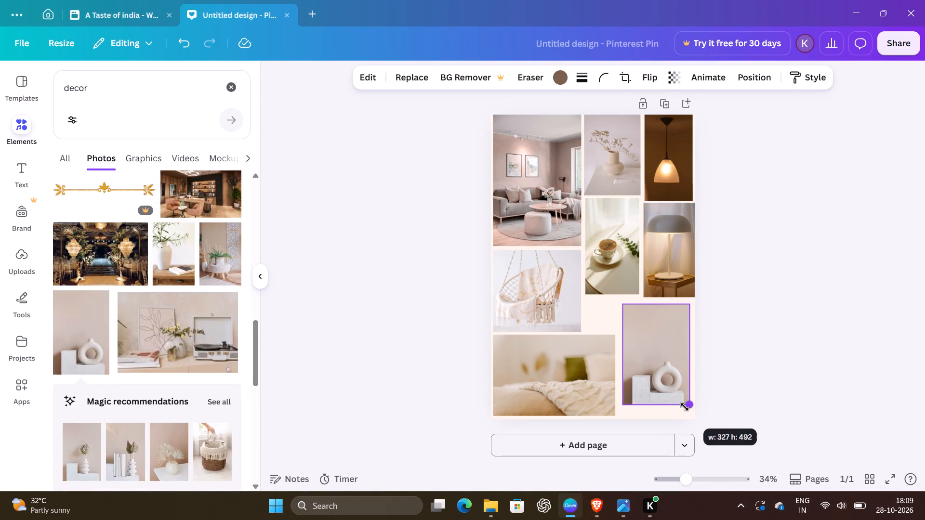
{"action": "left_click_drag", "start_coordinate": [665, 349], "coordinate": [663, 356]}
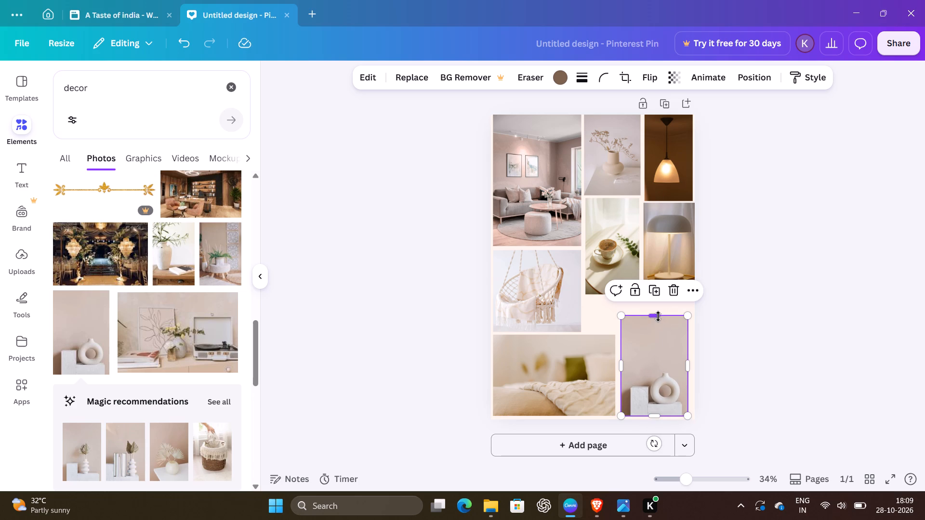
Extend the ring vase photo up to just below the table lamp photo, about 570 high, and widen it to the pendant lamp photo's outer edge.
{"action": "left_click", "coordinate": [658, 316]}
{"action": "left_click_drag", "start_coordinate": [658, 316], "coordinate": [660, 300]}
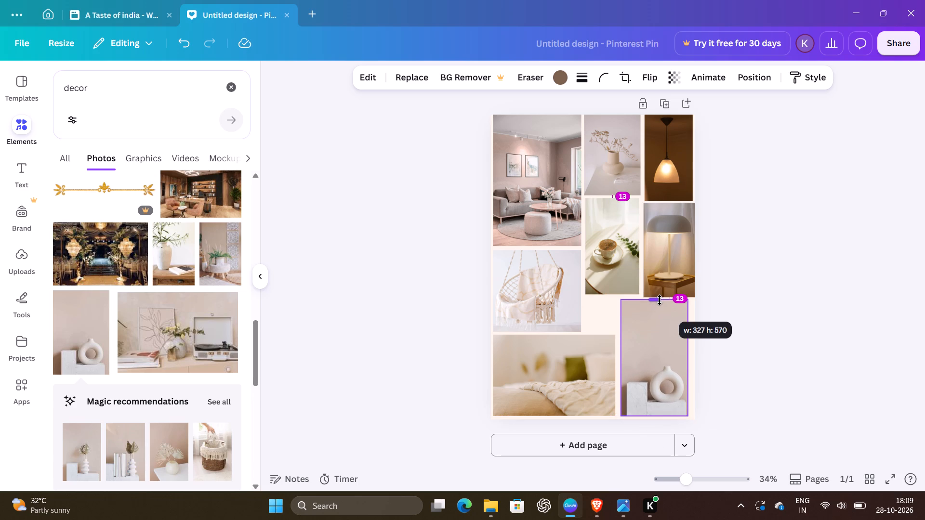
{"action": "left_click_drag", "start_coordinate": [660, 300], "coordinate": [659, 302]}
{"action": "left_click", "coordinate": [690, 359]}
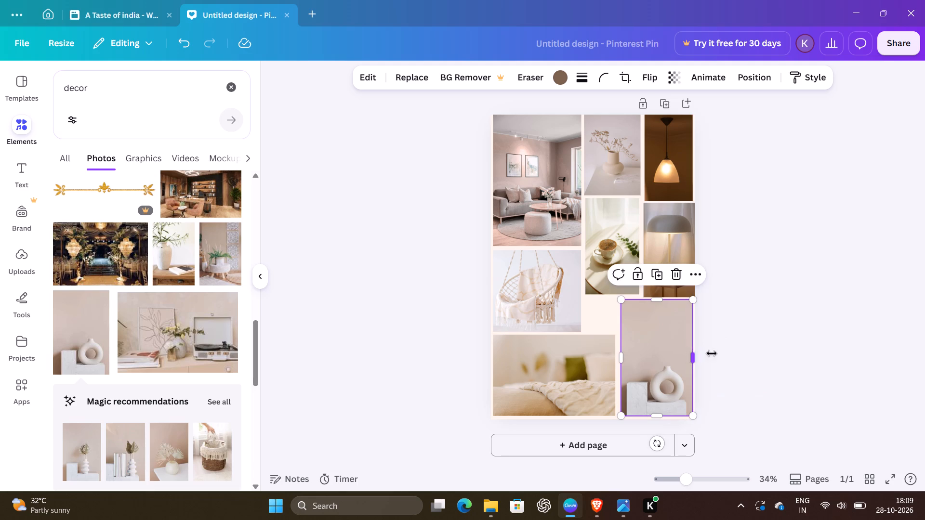
{"action": "left_click", "coordinate": [782, 334]}
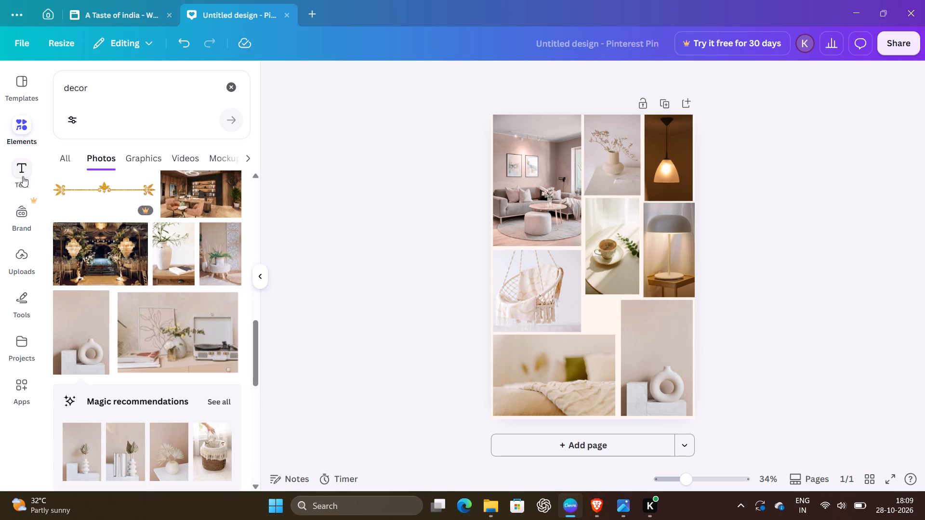
Clear the element search and add the brown coffee cup with a flower pattern from the recommended animations.
{"action": "left_click", "coordinate": [230, 95]}
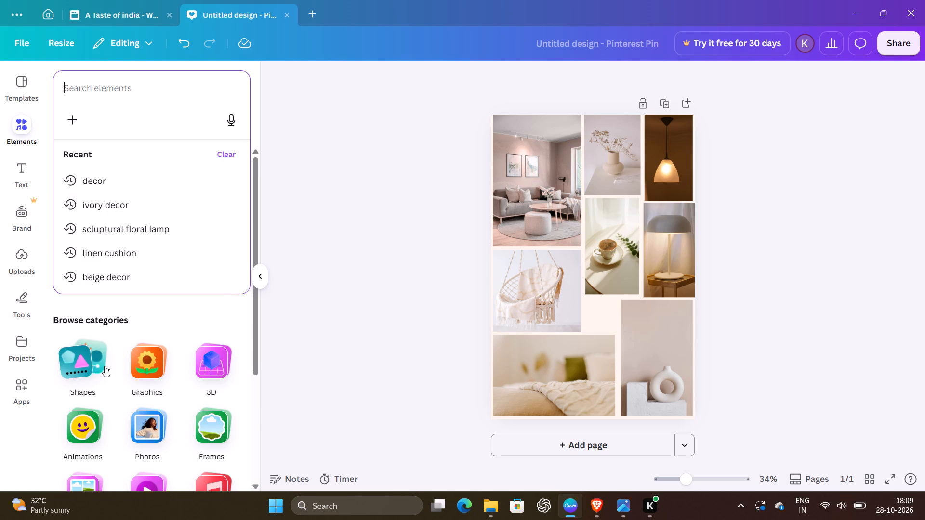
{"action": "scroll", "coordinate": [105, 366], "scroll_direction": "down", "scroll_amount": 2}
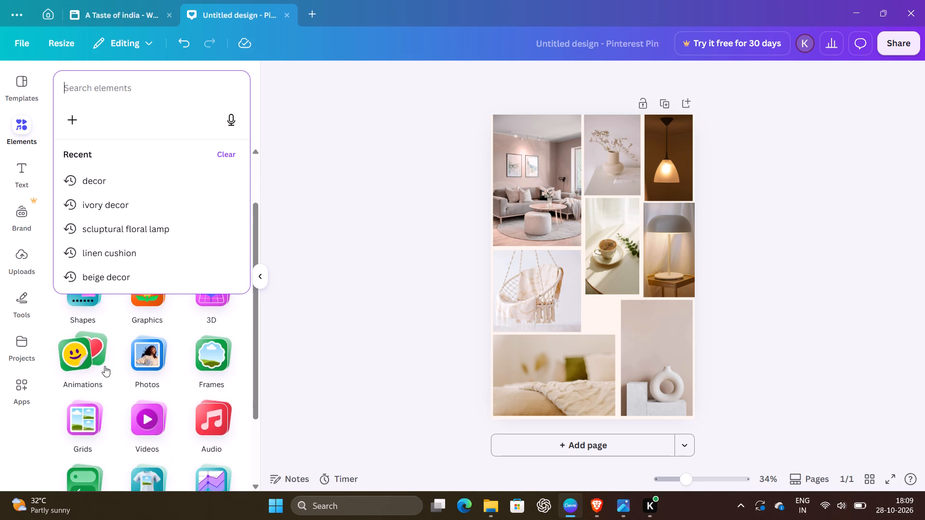
{"action": "scroll", "coordinate": [105, 366], "scroll_direction": "down", "scroll_amount": 1}
{"action": "left_click", "coordinate": [90, 350]}
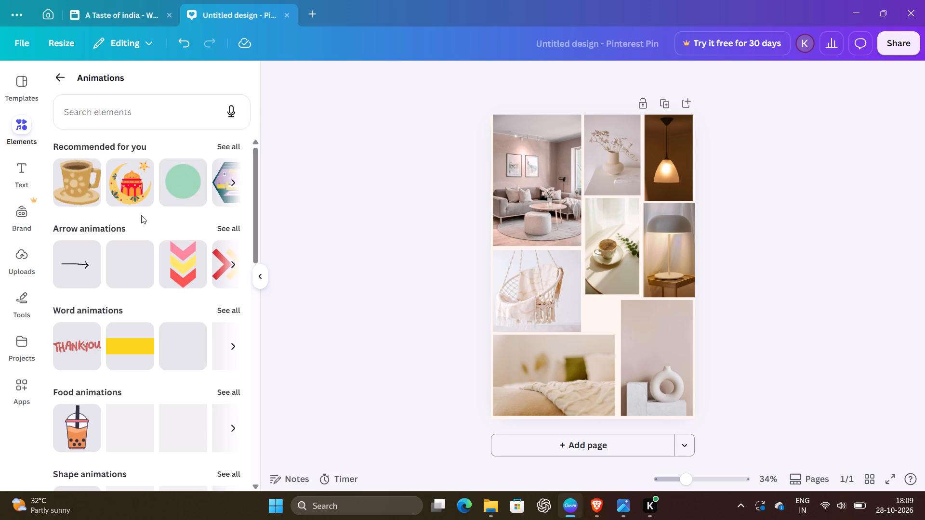
{"action": "scroll", "coordinate": [141, 215], "scroll_direction": "down", "scroll_amount": 1}
{"action": "scroll", "coordinate": [141, 215], "scroll_direction": "up", "scroll_amount": 1}
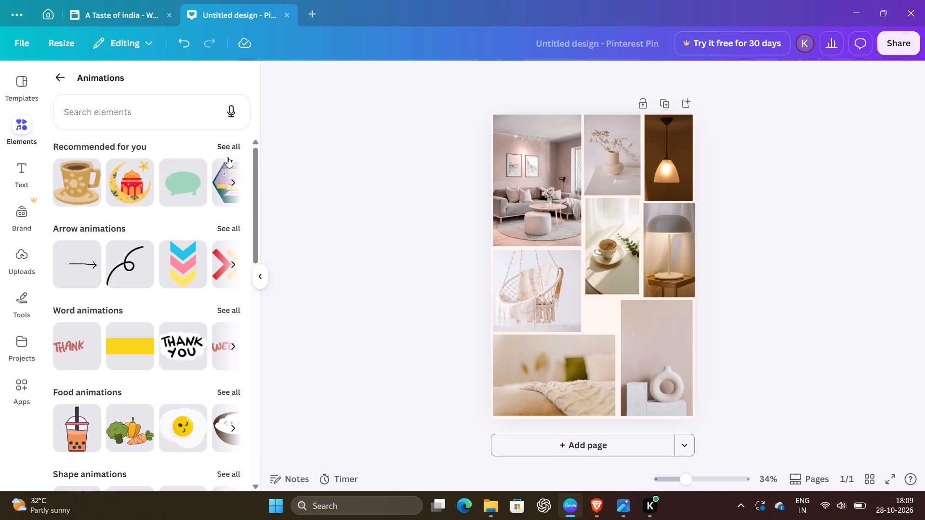
{"action": "left_click", "coordinate": [231, 147]}
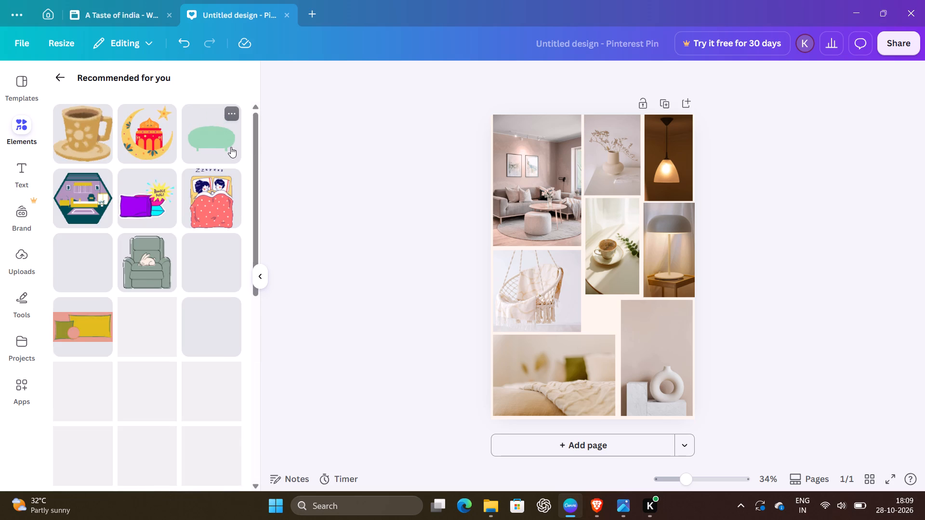
{"action": "left_click", "coordinate": [79, 127]}
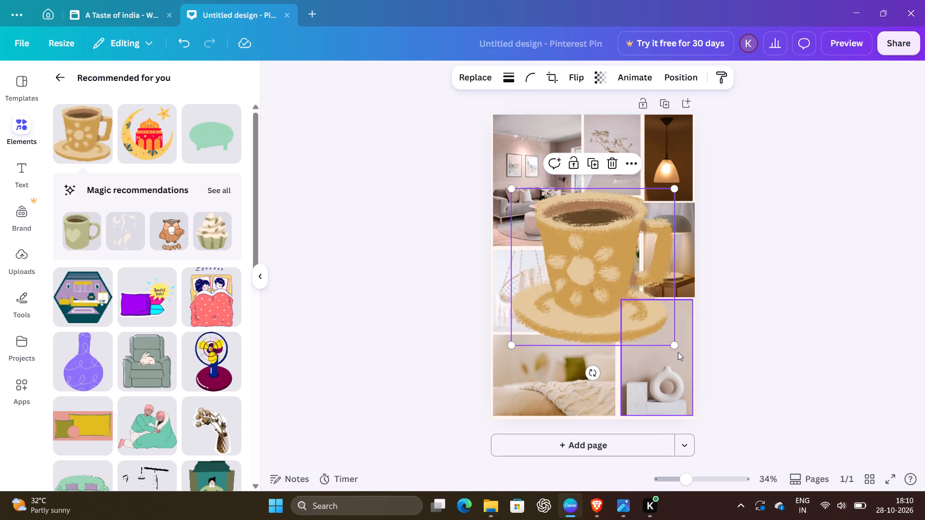
Shrink the coffee cup animation and fit it into the small gap below the coffee photo, between the hanging chair and ring vase photos.
{"action": "left_click", "coordinate": [678, 352]}
{"action": "left_click", "coordinate": [598, 253]}
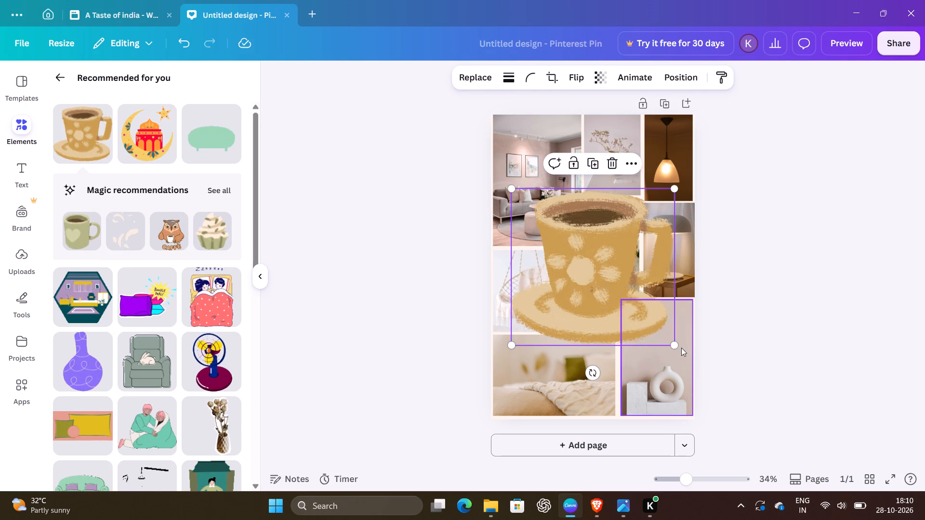
{"action": "left_click_drag", "start_coordinate": [674, 343], "coordinate": [552, 215]}
{"action": "left_click_drag", "start_coordinate": [536, 208], "coordinate": [608, 319]}
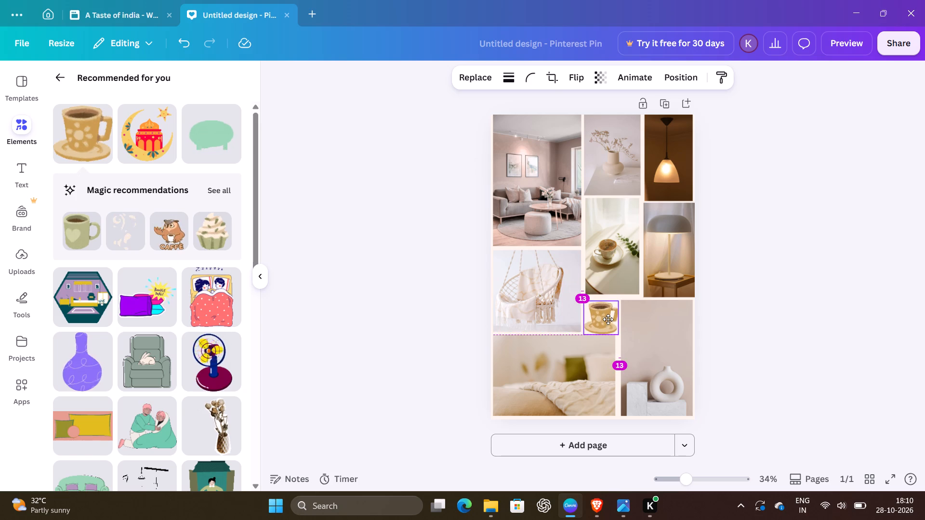
{"action": "left_click_drag", "start_coordinate": [608, 319], "coordinate": [608, 316]}
{"action": "left_click", "coordinate": [792, 268]}
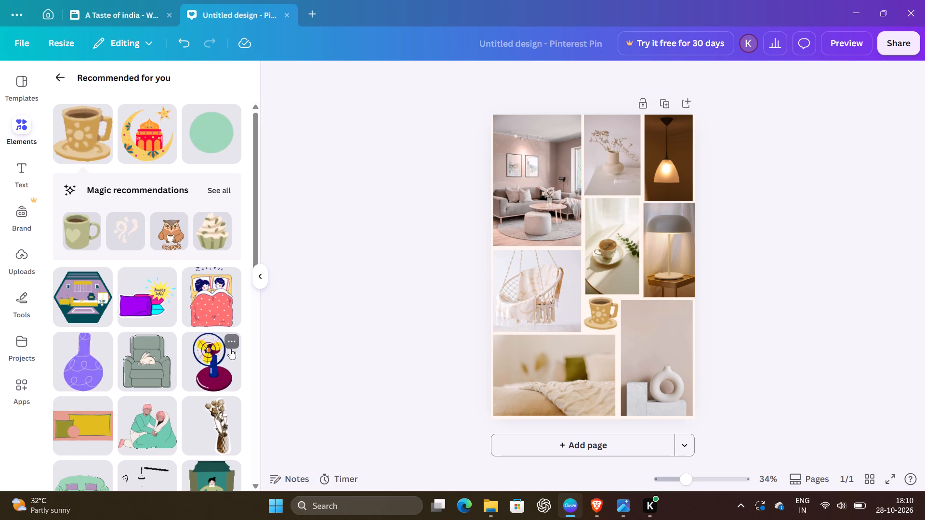
Look through the recommended animations for another decorative element that suits the mood board.
{"action": "scroll", "coordinate": [185, 264], "scroll_direction": "down", "scroll_amount": 3}
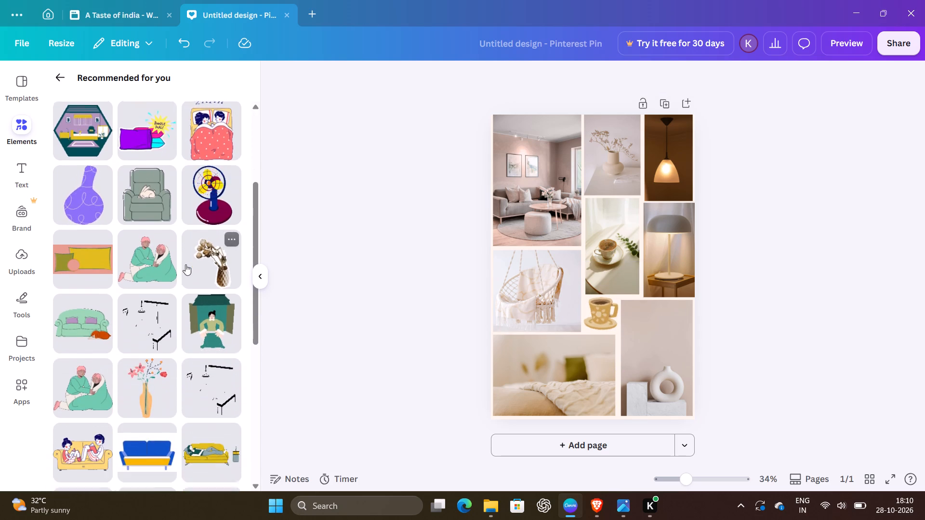
{"action": "scroll", "coordinate": [185, 264], "scroll_direction": "down", "scroll_amount": 4}
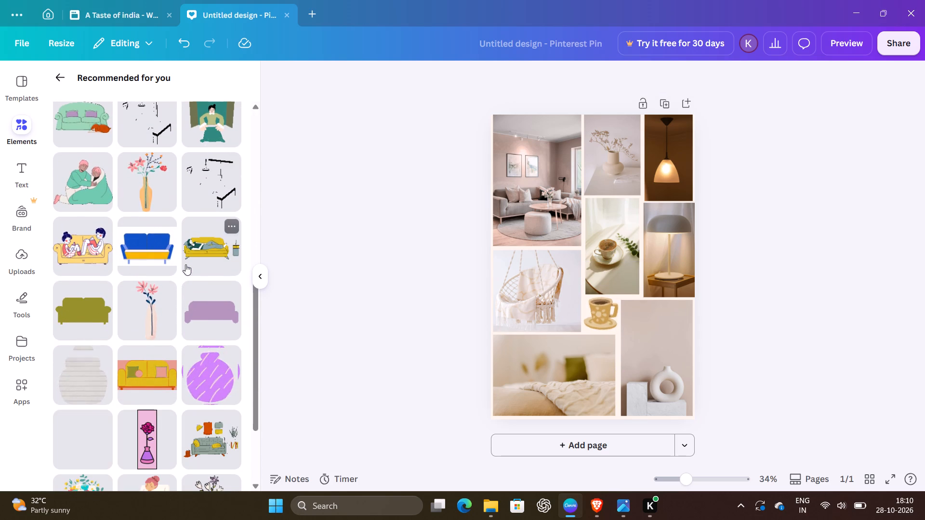
{"action": "scroll", "coordinate": [185, 264], "scroll_direction": "down", "scroll_amount": 3}
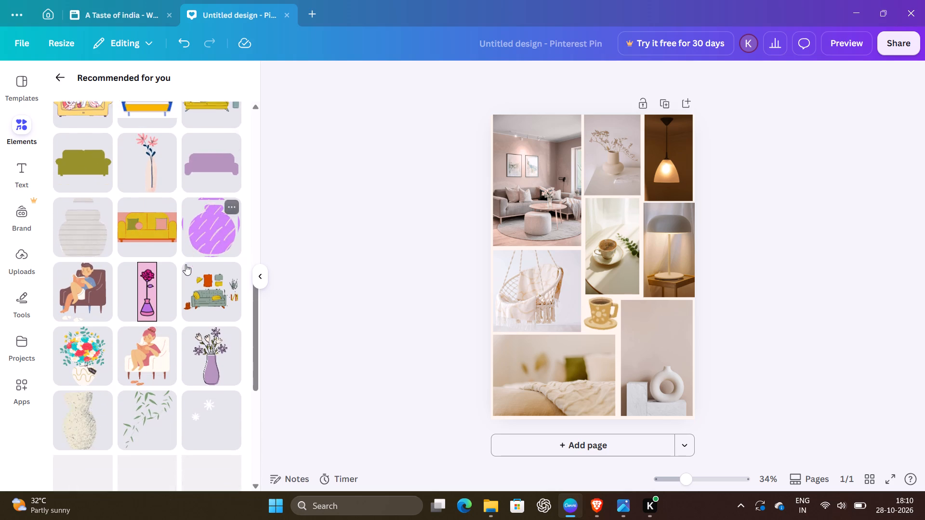
{"action": "scroll", "coordinate": [185, 264], "scroll_direction": "down", "scroll_amount": 5}
{"action": "scroll", "coordinate": [185, 264], "scroll_direction": "up", "scroll_amount": 2}
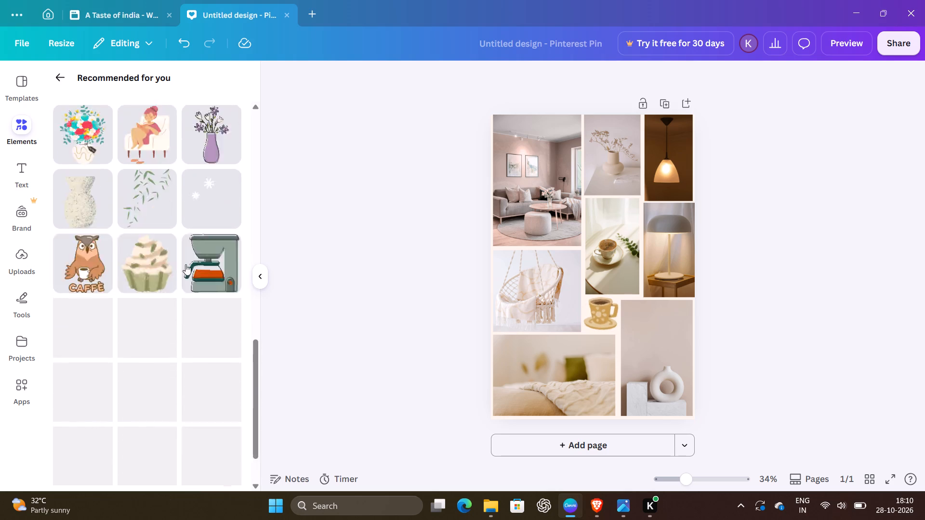
{"action": "scroll", "coordinate": [185, 264], "scroll_direction": "up", "scroll_amount": 14}
{"action": "left_click", "coordinate": [54, 78]}
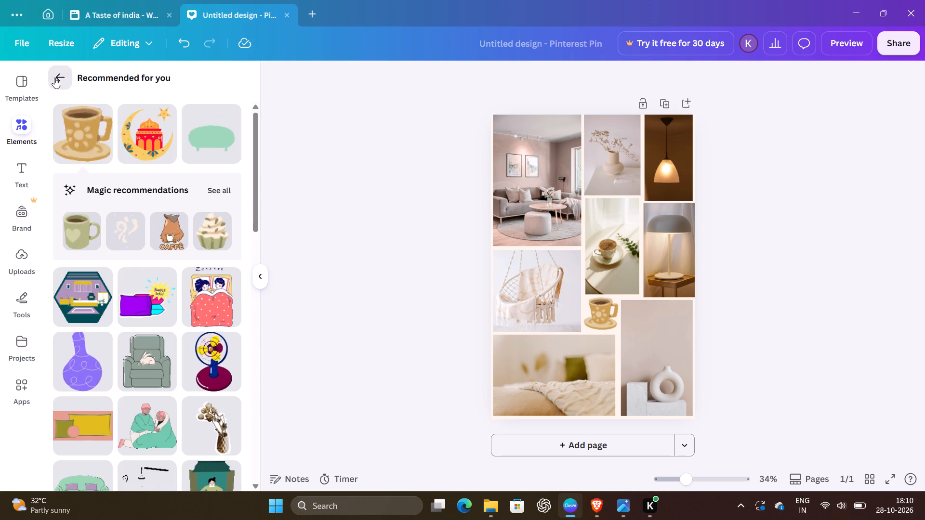
Browse the animation categories and look through the full set of emoji animations for a suitable decoration.
{"action": "scroll", "coordinate": [111, 316], "scroll_direction": "down", "scroll_amount": 1}
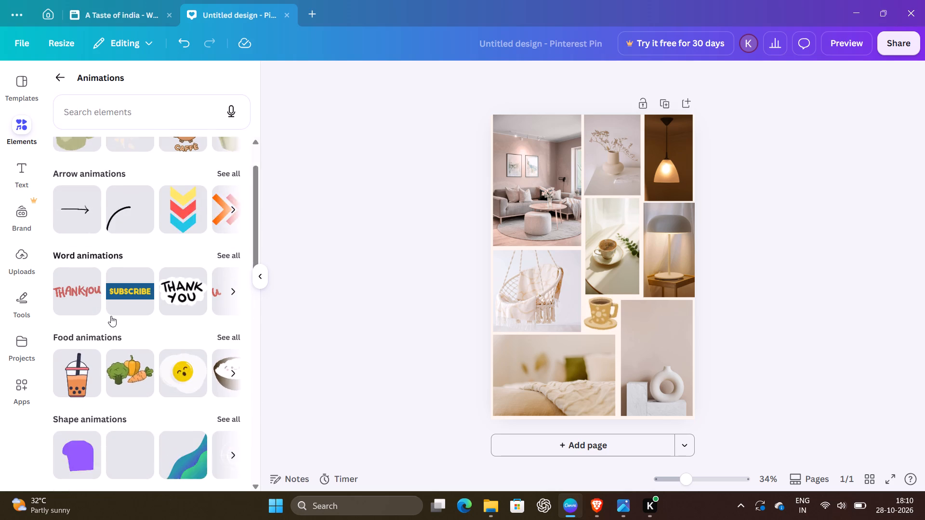
{"action": "scroll", "coordinate": [111, 316], "scroll_direction": "down", "scroll_amount": 2}
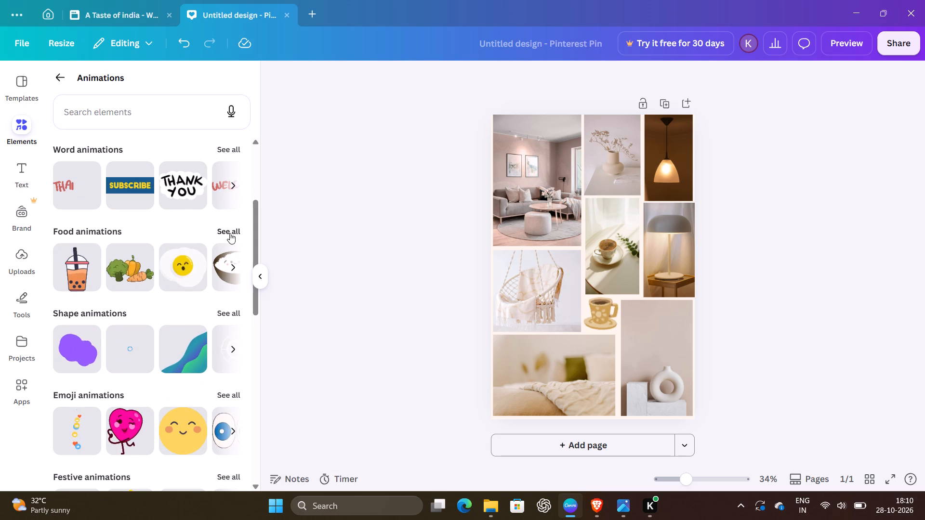
{"action": "scroll", "coordinate": [230, 233], "scroll_direction": "down", "scroll_amount": 1}
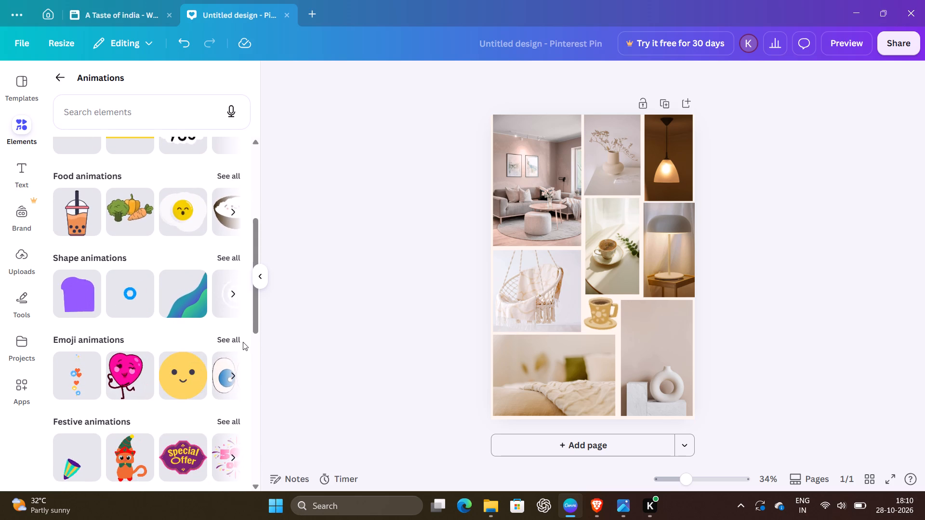
{"action": "left_click", "coordinate": [235, 340]}
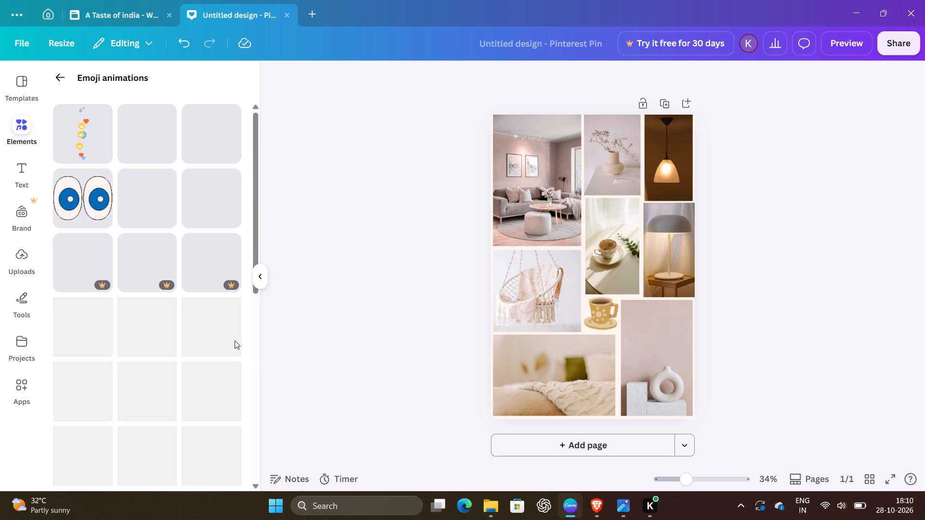
{"action": "scroll", "coordinate": [131, 320], "scroll_direction": "down", "scroll_amount": 3}
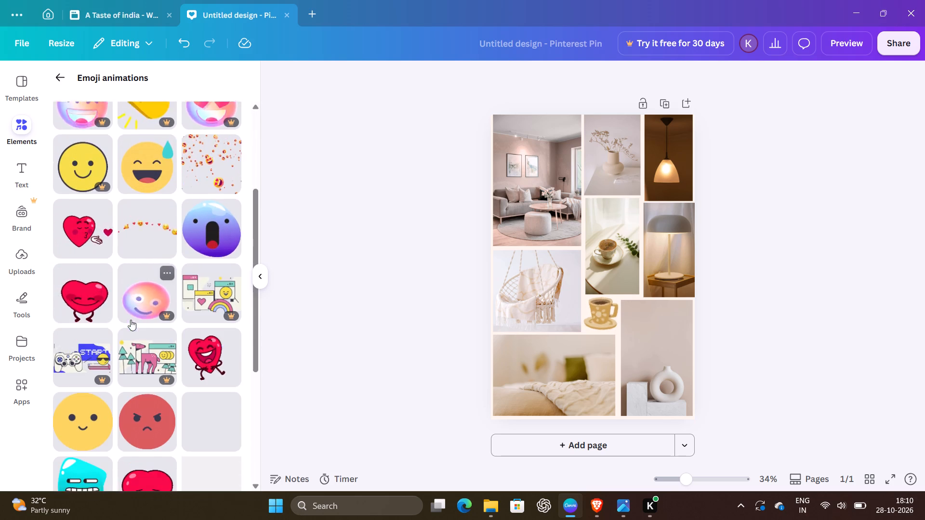
{"action": "scroll", "coordinate": [131, 320], "scroll_direction": "down", "scroll_amount": 1}
{"action": "left_click", "coordinate": [401, 264]}
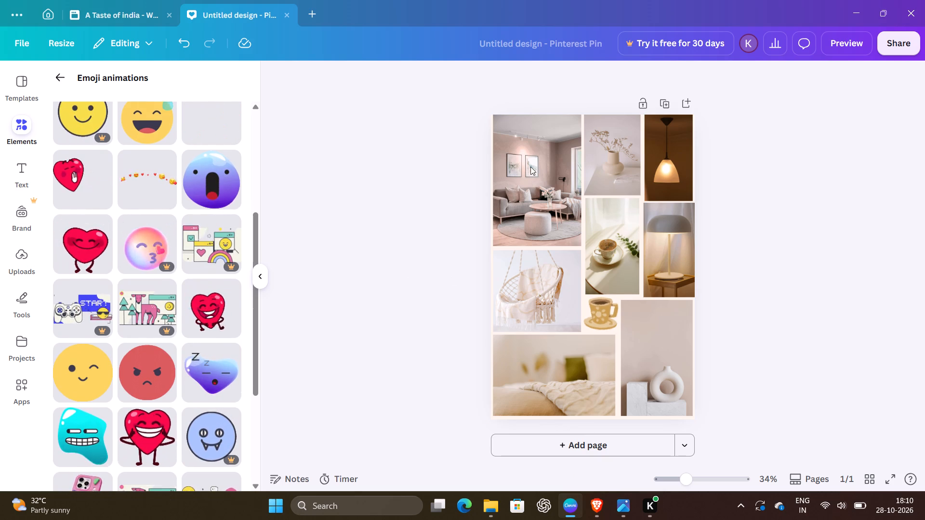
Check the finished collage in the full-screen preview, and return to the editor.
{"action": "left_click", "coordinate": [861, 39]}
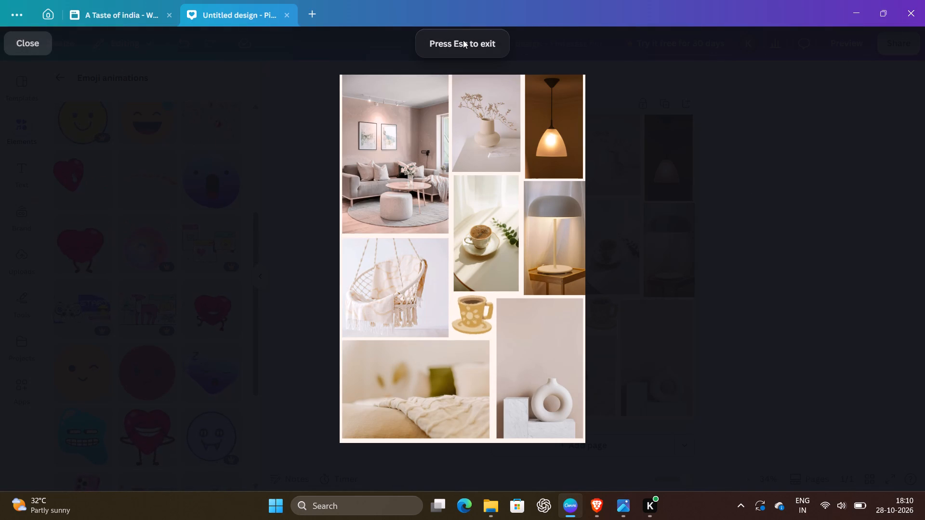
{"action": "key", "text": "Escape"}
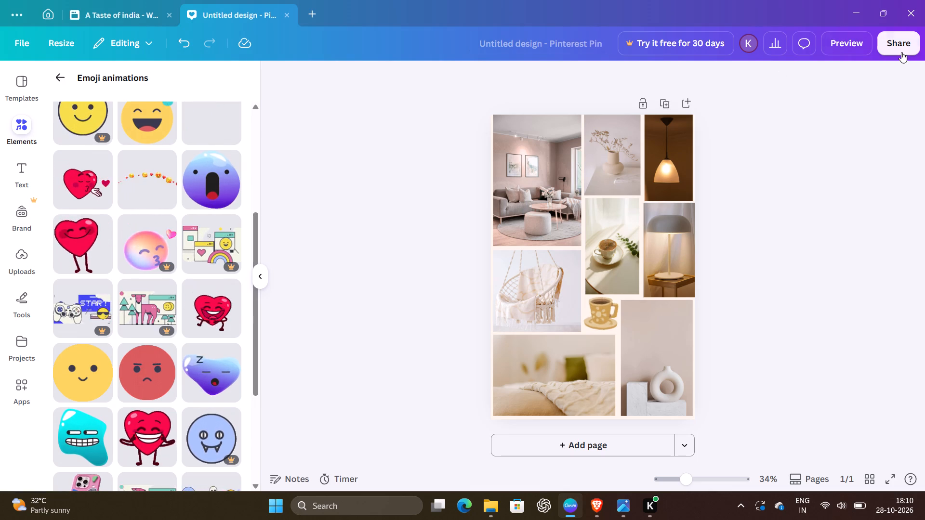
{"action": "left_click", "coordinate": [806, 246]}
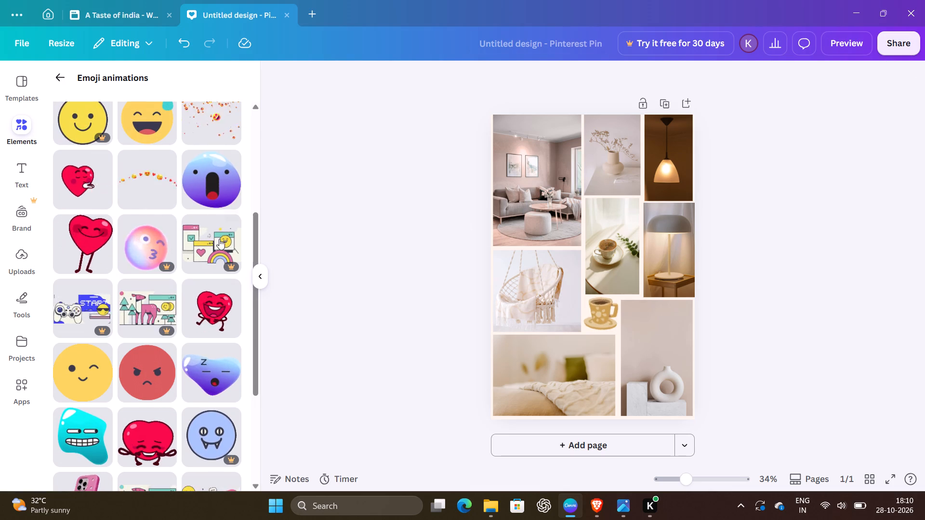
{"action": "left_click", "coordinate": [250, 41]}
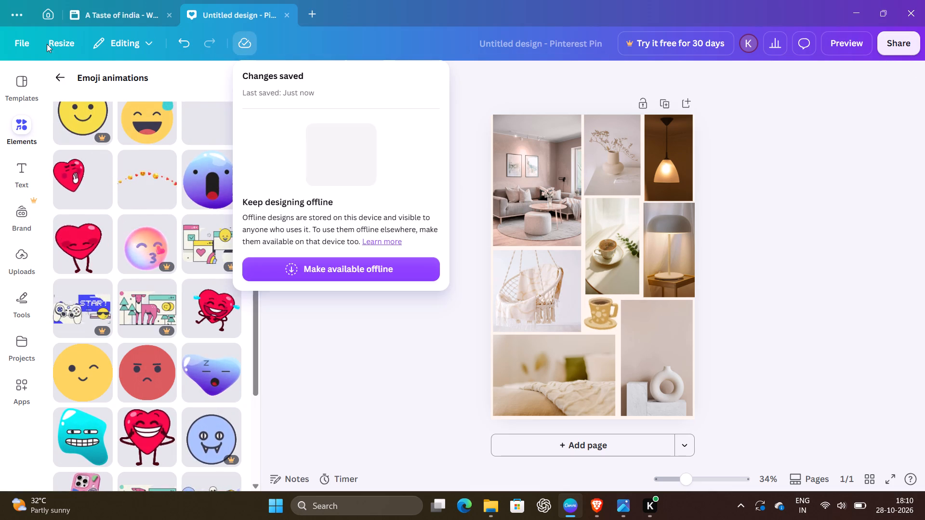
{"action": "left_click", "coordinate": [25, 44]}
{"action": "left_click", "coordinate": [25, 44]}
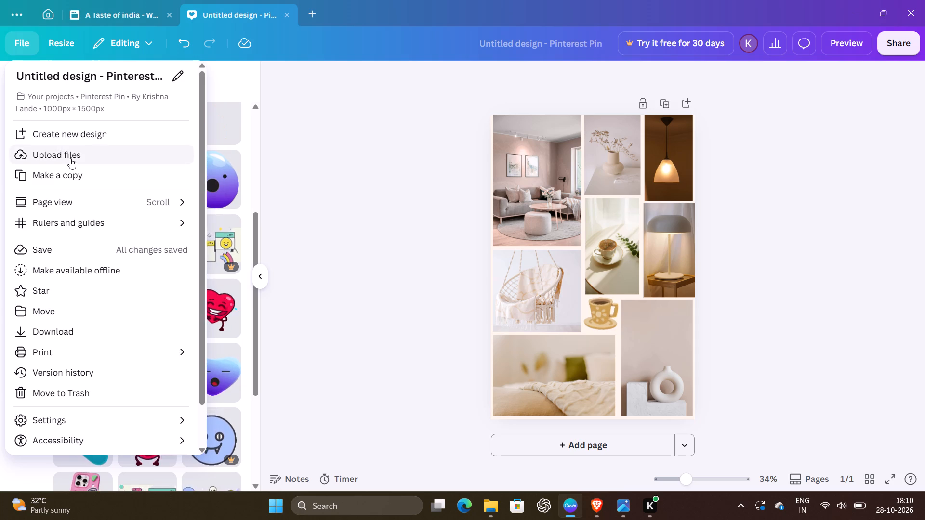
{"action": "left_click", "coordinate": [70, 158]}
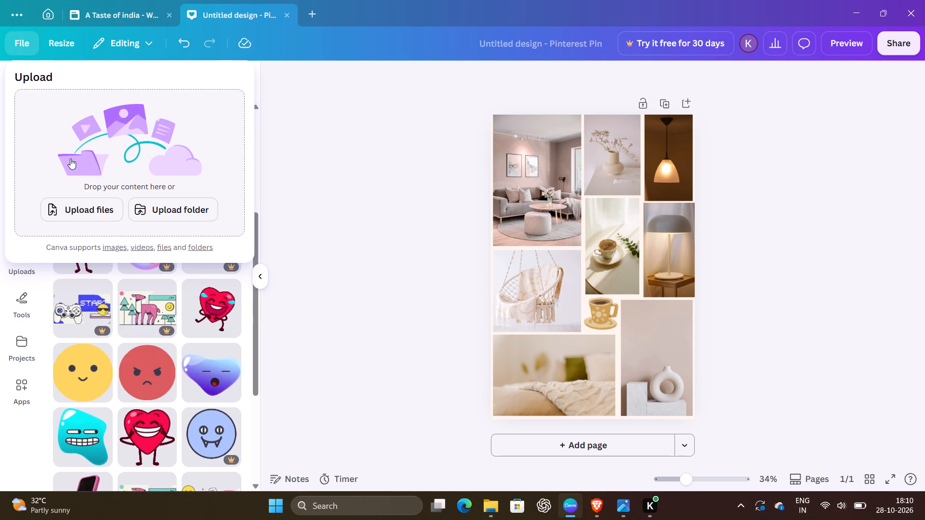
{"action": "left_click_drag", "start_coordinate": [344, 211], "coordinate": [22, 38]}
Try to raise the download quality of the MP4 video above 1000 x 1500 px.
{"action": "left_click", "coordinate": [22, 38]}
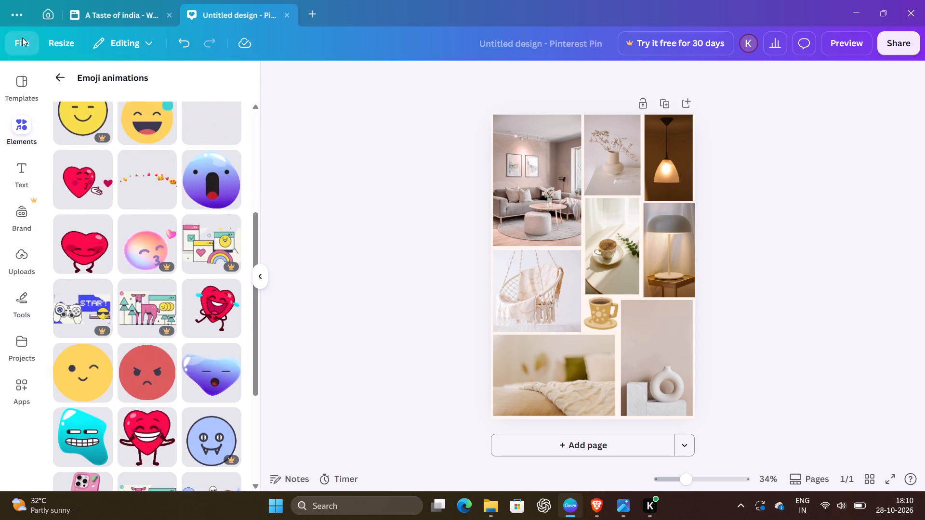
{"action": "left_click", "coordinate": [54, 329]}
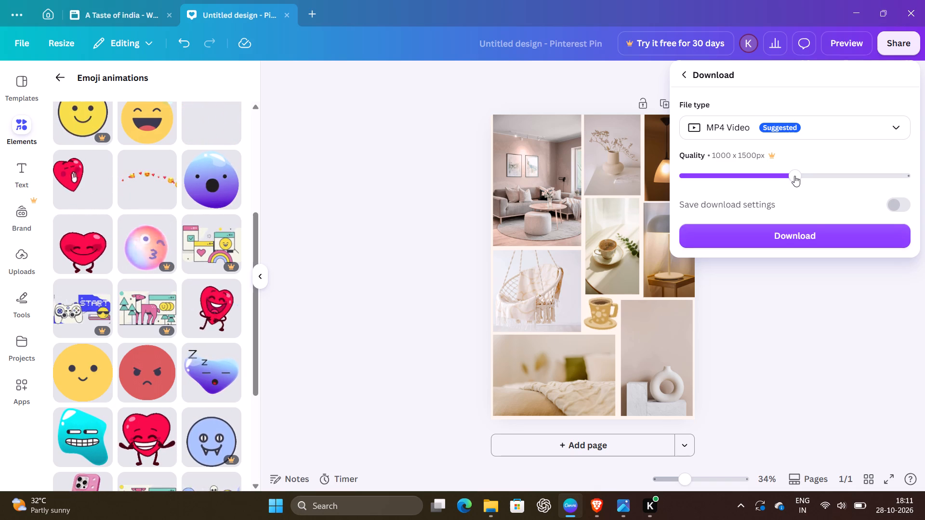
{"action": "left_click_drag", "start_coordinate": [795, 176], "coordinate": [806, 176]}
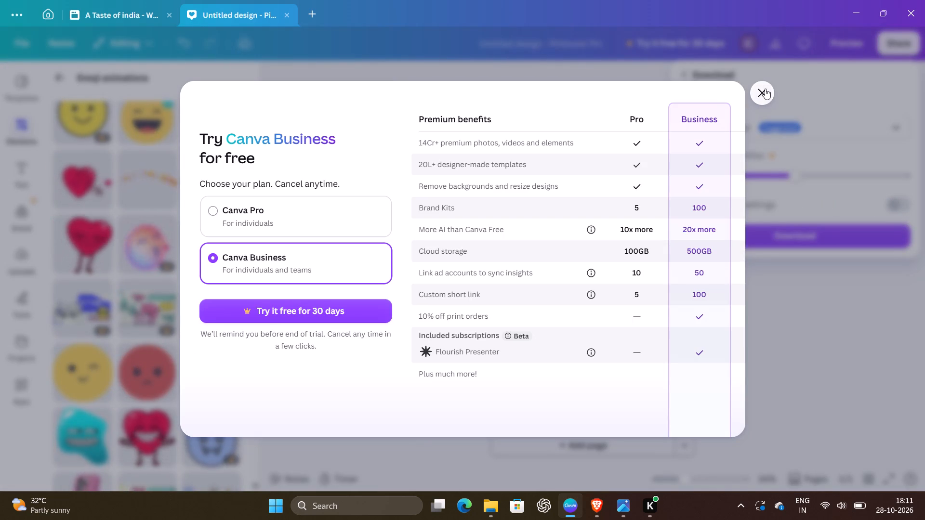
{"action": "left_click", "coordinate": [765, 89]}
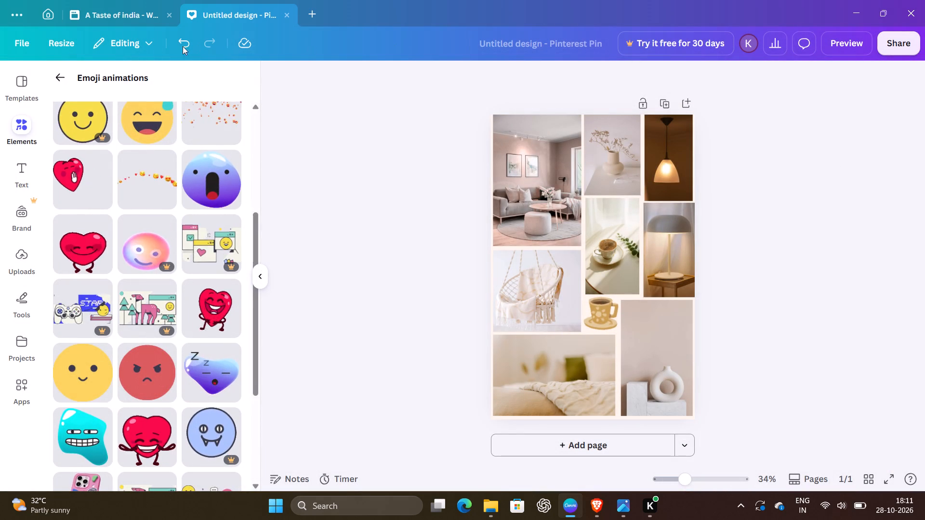
Download the design as an MP4 video at 1000 x 1500 px and save it to the Desktop as Untitled design.
{"action": "left_click", "coordinate": [20, 44]}
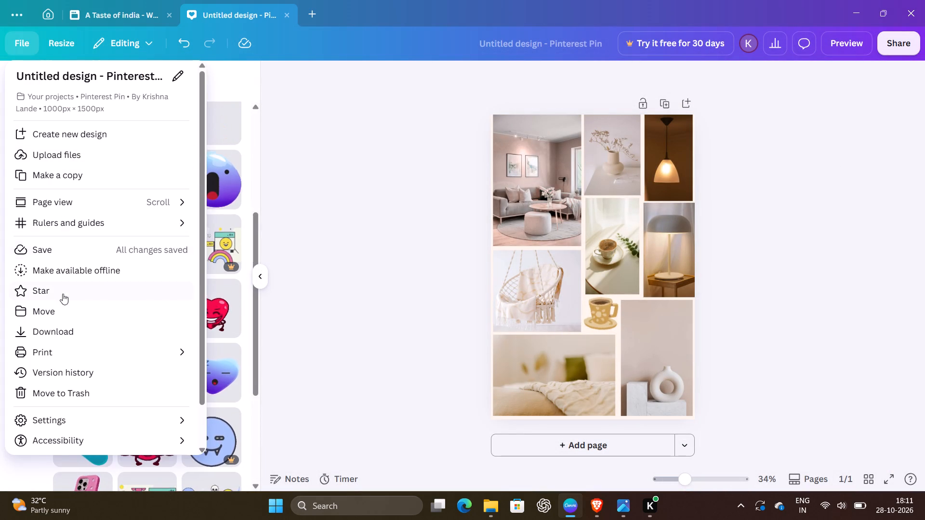
{"action": "left_click", "coordinate": [52, 335]}
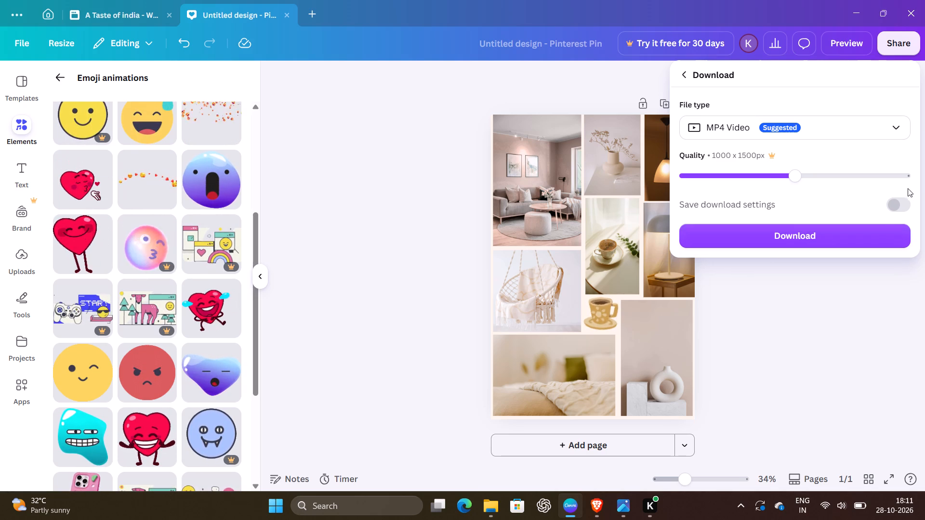
{"action": "left_click", "coordinate": [900, 209]}
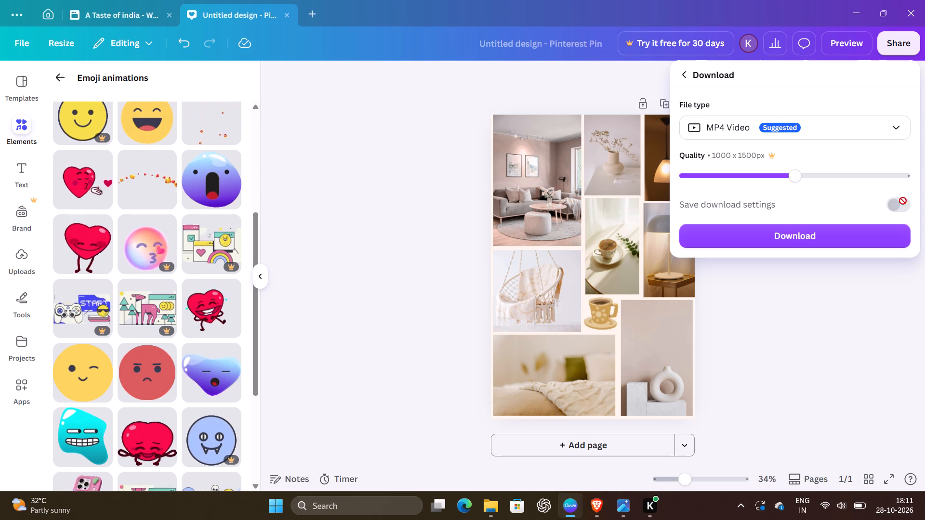
{"action": "left_click", "coordinate": [766, 238]}
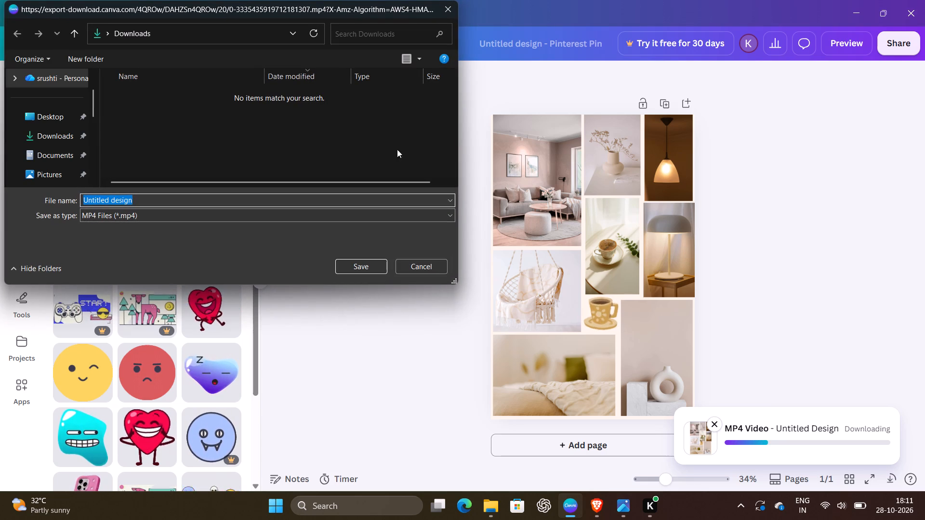
{"action": "double_click", "coordinate": [65, 114]}
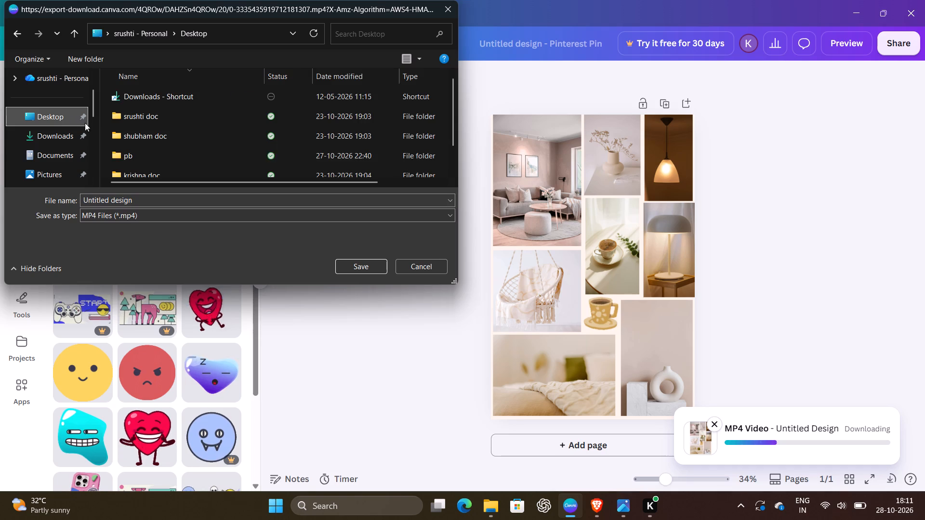
{"action": "left_click", "coordinate": [371, 260]}
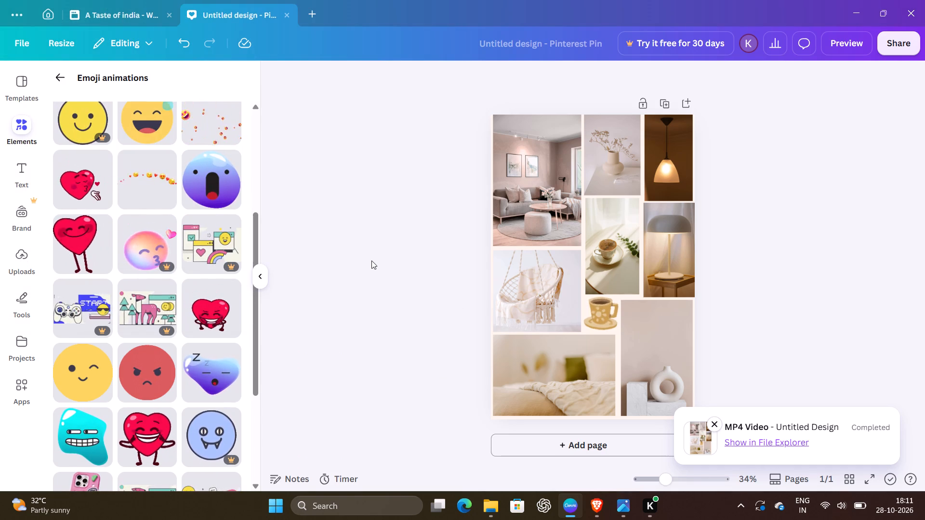
Locate the downloaded Untitled design video in File Explorer and open it for playback.
{"action": "left_click", "coordinate": [788, 444]}
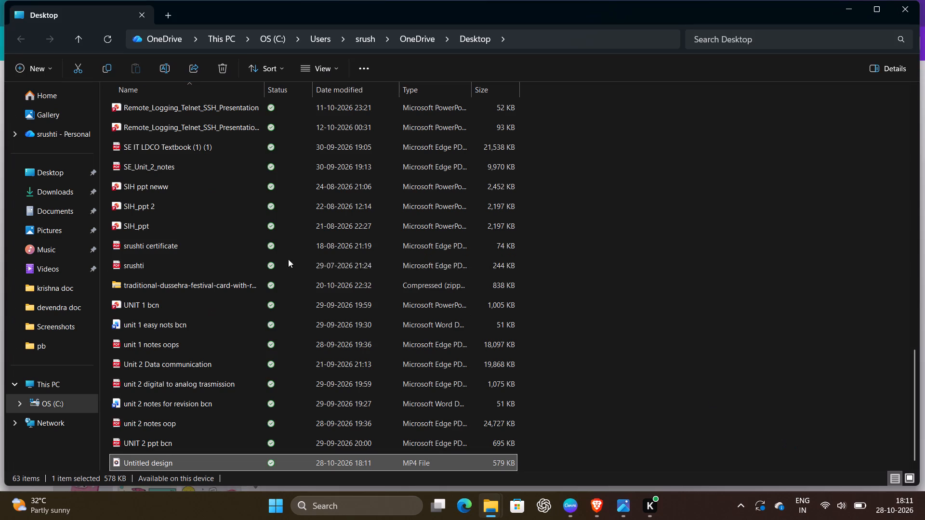
{"action": "double_click", "coordinate": [213, 457]}
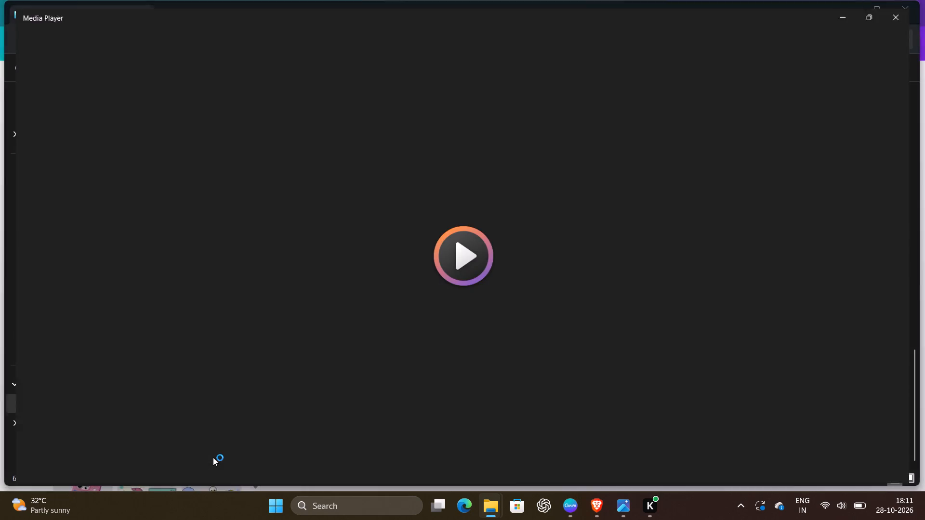
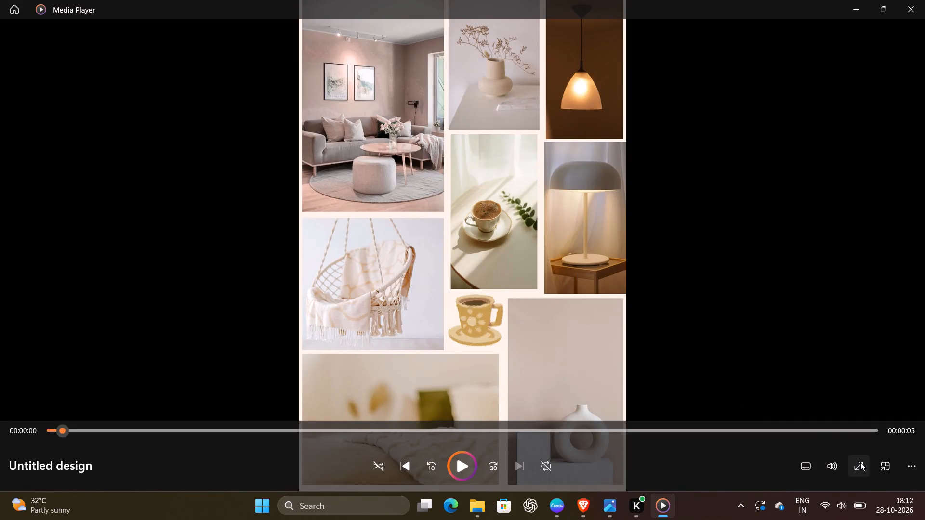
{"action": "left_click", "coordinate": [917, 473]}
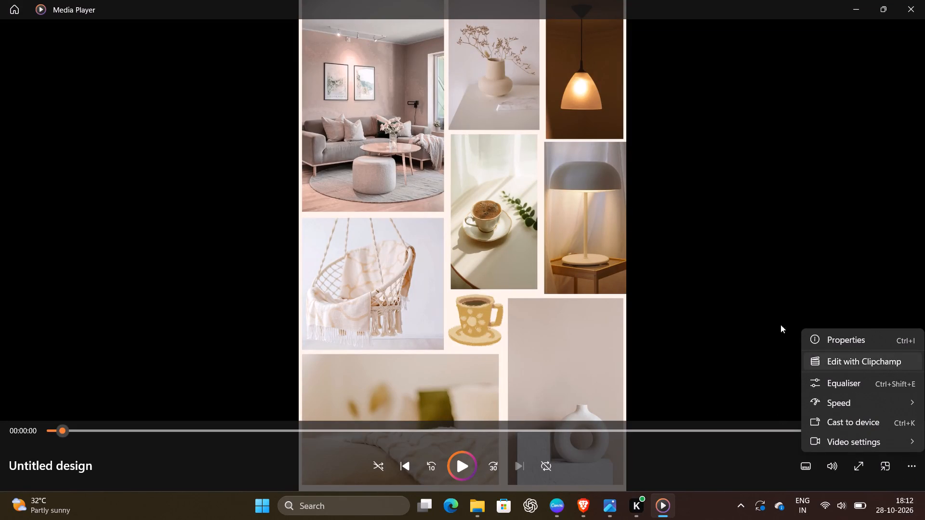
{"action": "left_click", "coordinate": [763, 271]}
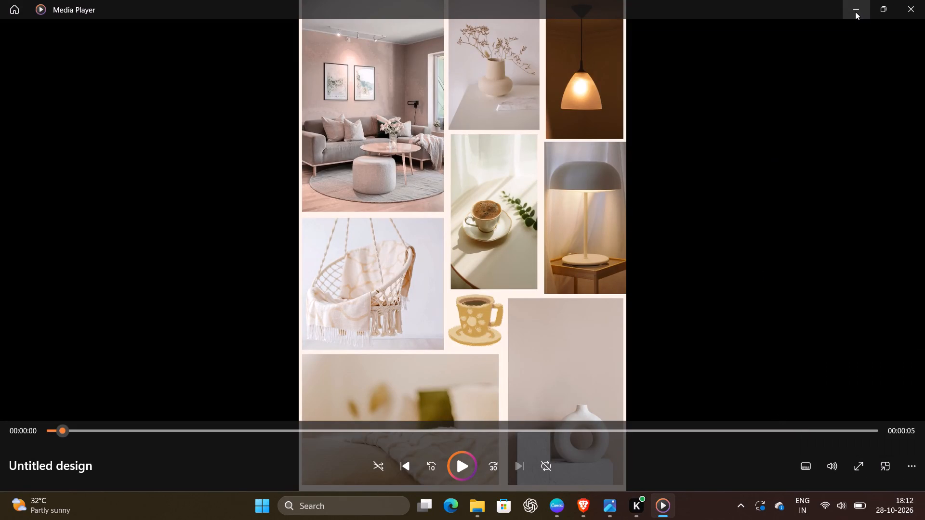
Play the exported Untitled design video to check the collage and the coffee cup animation.
{"action": "left_click", "coordinate": [750, 189]}
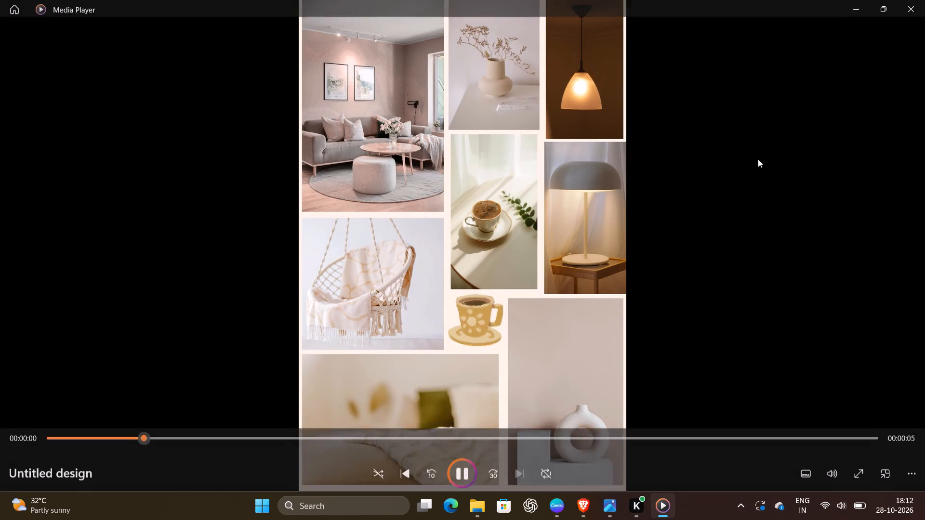
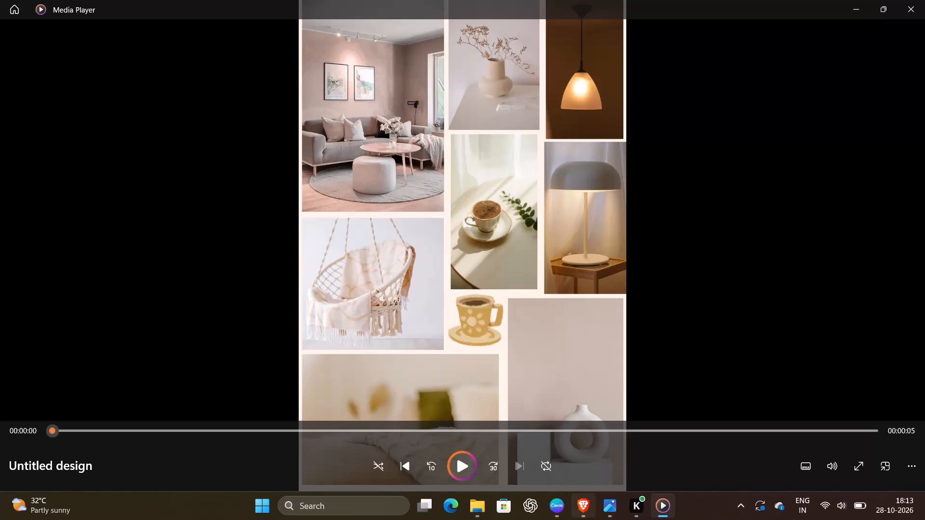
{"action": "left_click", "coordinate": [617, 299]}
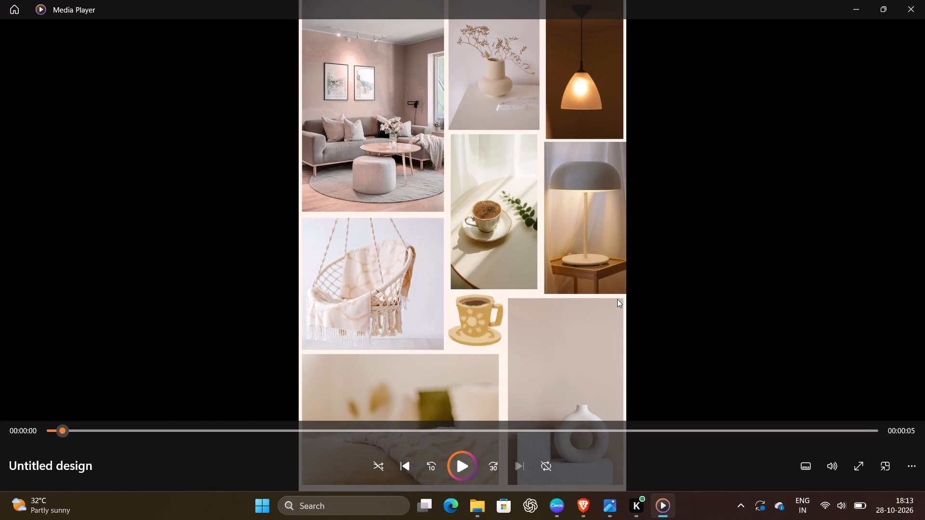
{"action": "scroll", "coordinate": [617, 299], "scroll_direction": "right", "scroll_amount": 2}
Switch to Canva and close the finished Untitled design Pinterest pin.
{"action": "left_click", "coordinate": [560, 498]}
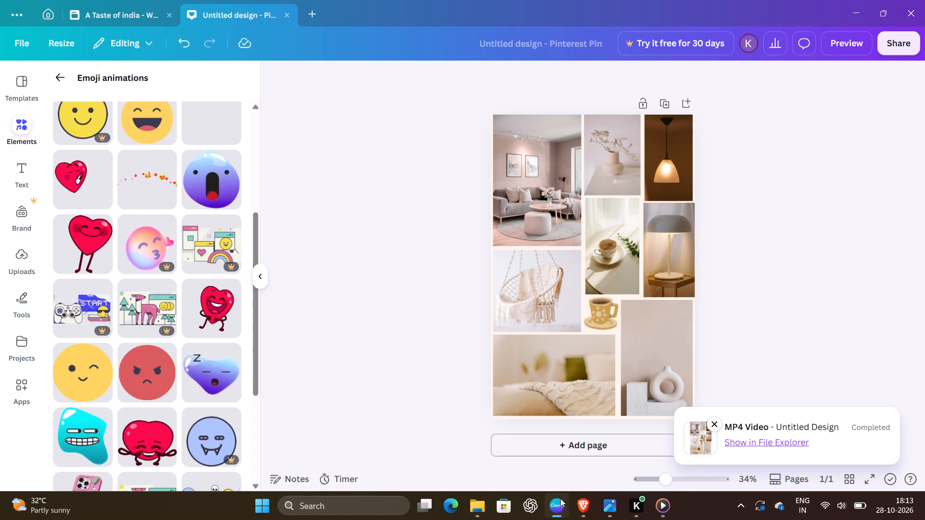
{"action": "left_click", "coordinate": [285, 16]}
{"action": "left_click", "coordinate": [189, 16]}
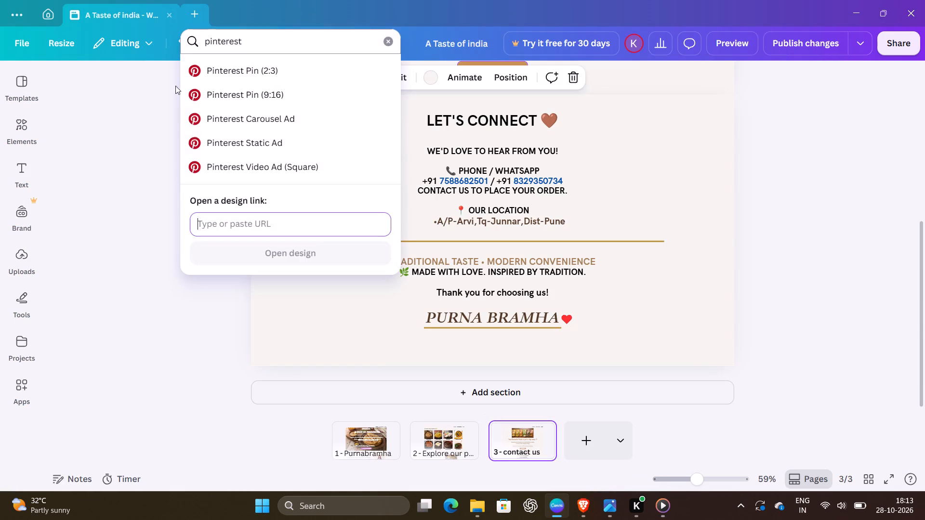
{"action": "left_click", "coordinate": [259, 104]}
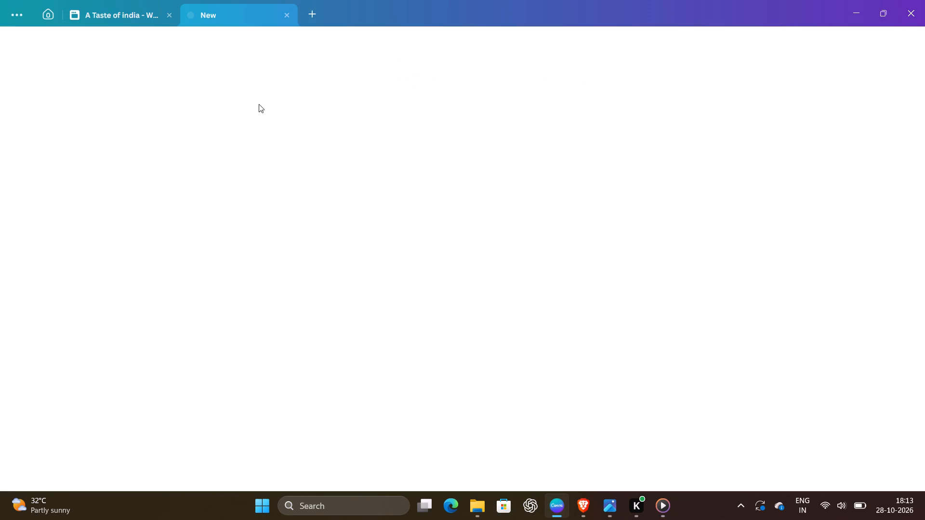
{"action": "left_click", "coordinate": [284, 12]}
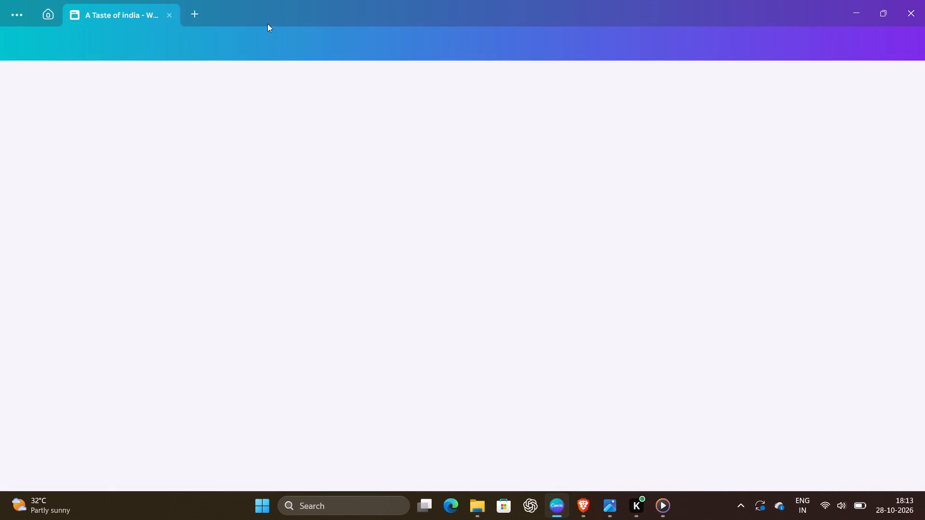
Create a new blank Pinterest Pin (2:3) design at 1000 × 1500 px.
{"action": "left_click", "coordinate": [196, 13]}
{"action": "left_click", "coordinate": [233, 73]}
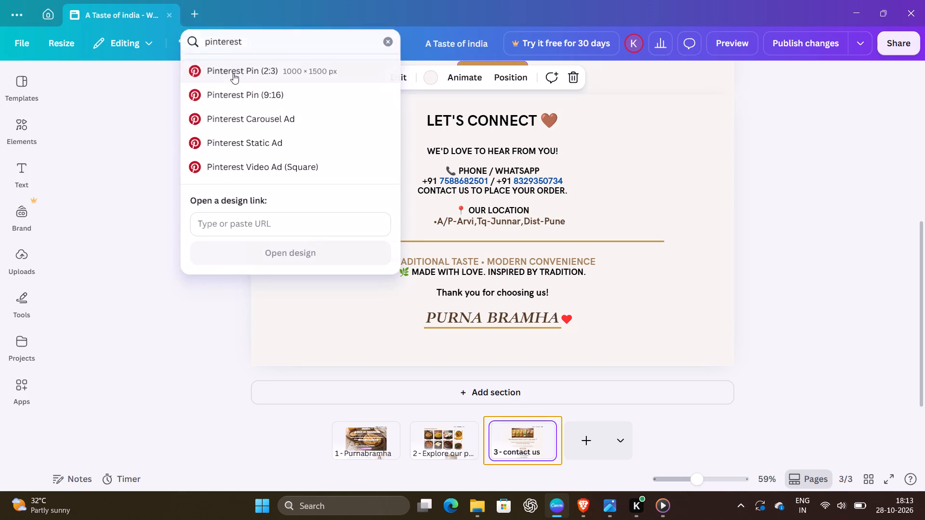
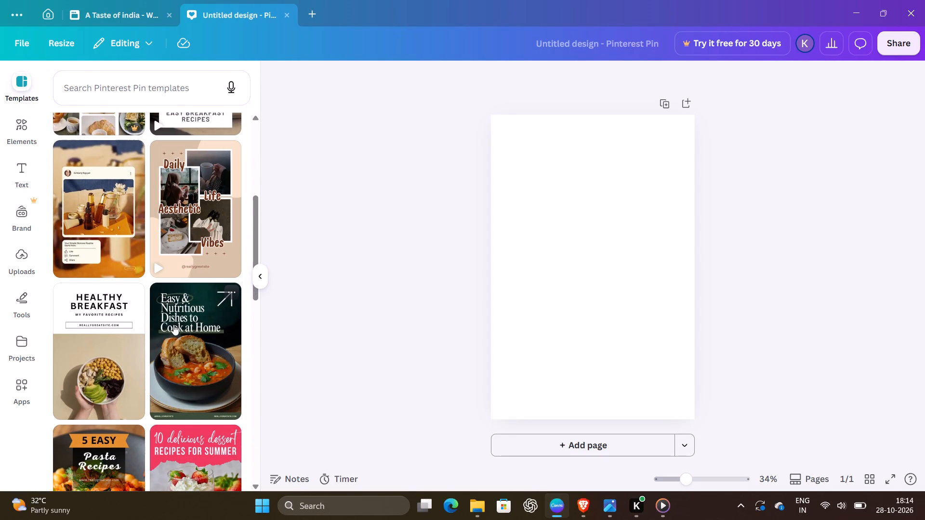
Browse the Pinterest Pin templates for a layout or idea suited to the new pin.
{"action": "scroll", "coordinate": [173, 325], "scroll_direction": "down", "scroll_amount": 4}
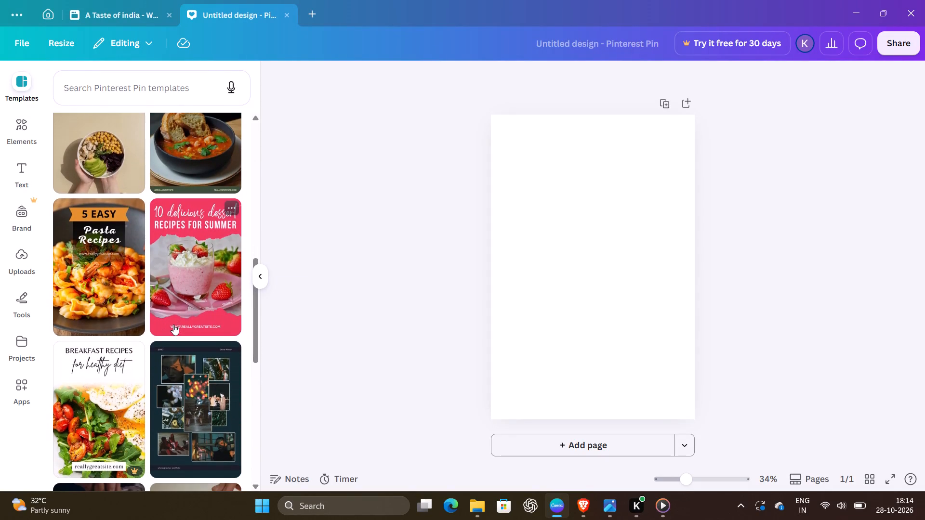
{"action": "scroll", "coordinate": [173, 325], "scroll_direction": "down", "scroll_amount": 4}
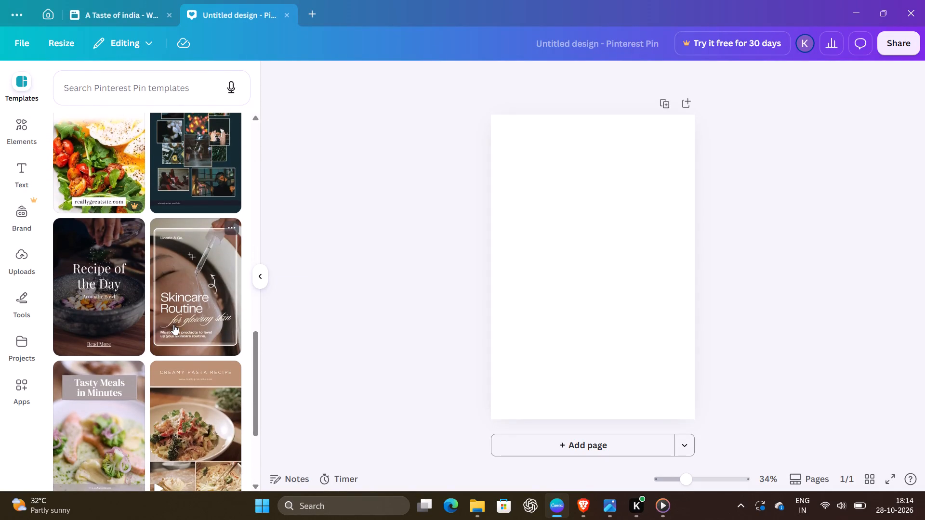
{"action": "scroll", "coordinate": [173, 325], "scroll_direction": "down", "scroll_amount": 7}
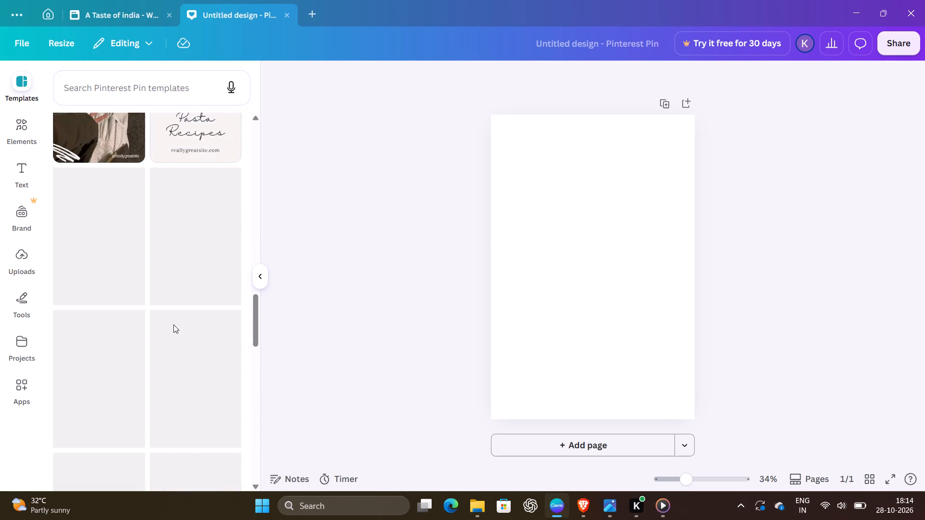
{"action": "scroll", "coordinate": [173, 325], "scroll_direction": "down", "scroll_amount": 1}
{"action": "scroll", "coordinate": [173, 325], "scroll_direction": "up", "scroll_amount": 2}
{"action": "scroll", "coordinate": [173, 325], "scroll_direction": "down", "scroll_amount": 2}
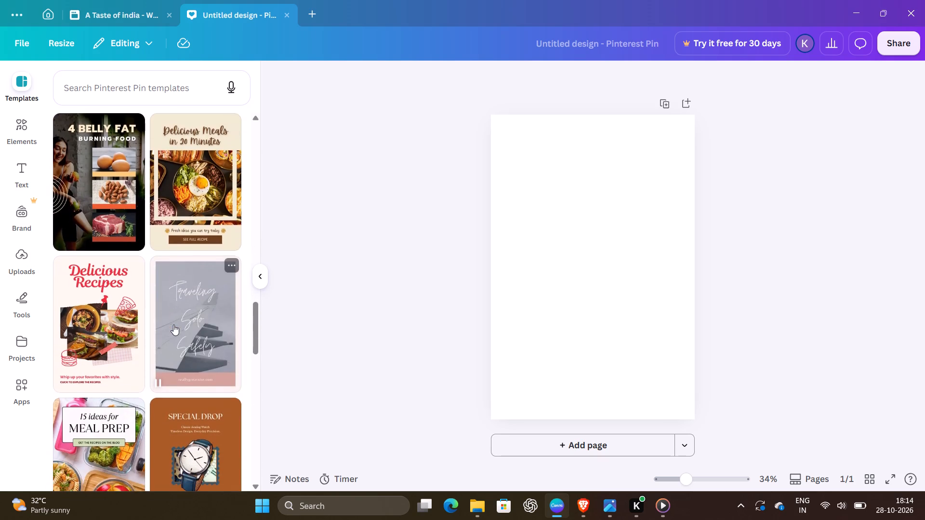
{"action": "scroll", "coordinate": [173, 325], "scroll_direction": "down", "scroll_amount": 8}
{"action": "scroll", "coordinate": [173, 325], "scroll_direction": "up", "scroll_amount": 1}
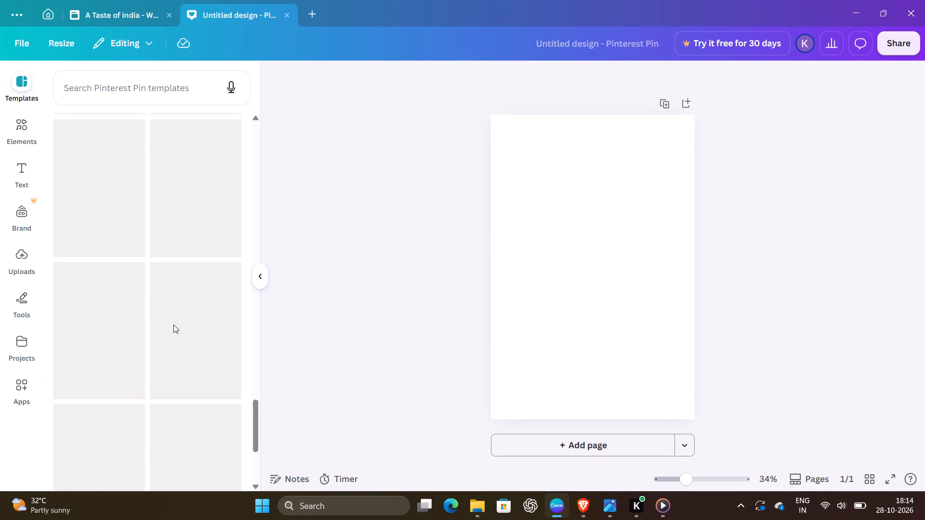
{"action": "scroll", "coordinate": [173, 325], "scroll_direction": "up", "scroll_amount": 17}
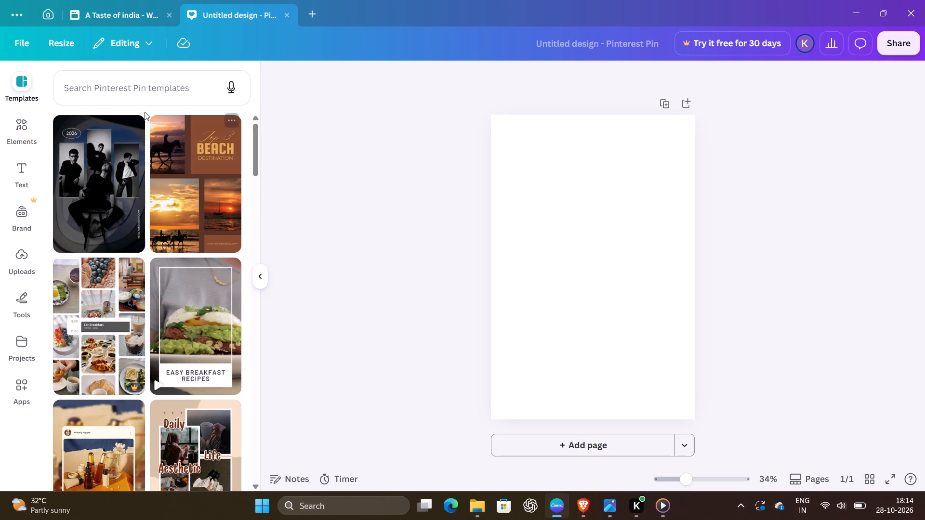
{"action": "left_click", "coordinate": [147, 96]}
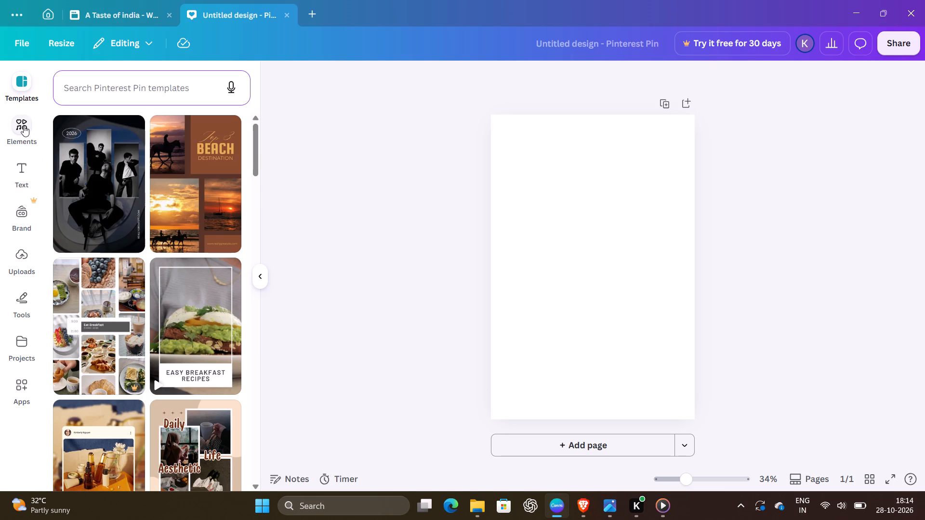
Search the elements for "olive green background" and add the pale green speckled rectangular graphic to the page.
{"action": "left_click", "coordinate": [24, 125]}
{"action": "left_click", "coordinate": [105, 86]}
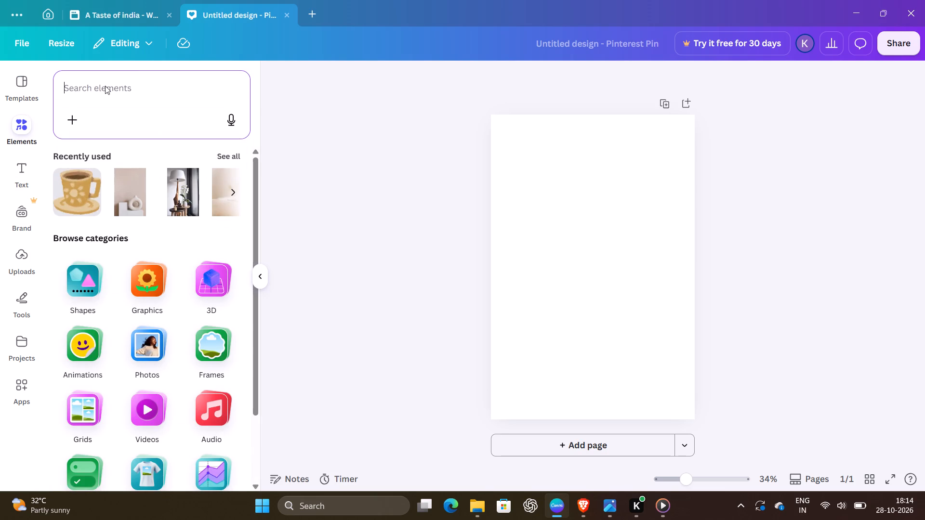
{"action": "key", "text": "i"}
{"action": "key", "text": "BackSpace"}
{"action": "type", "text": "olive"}
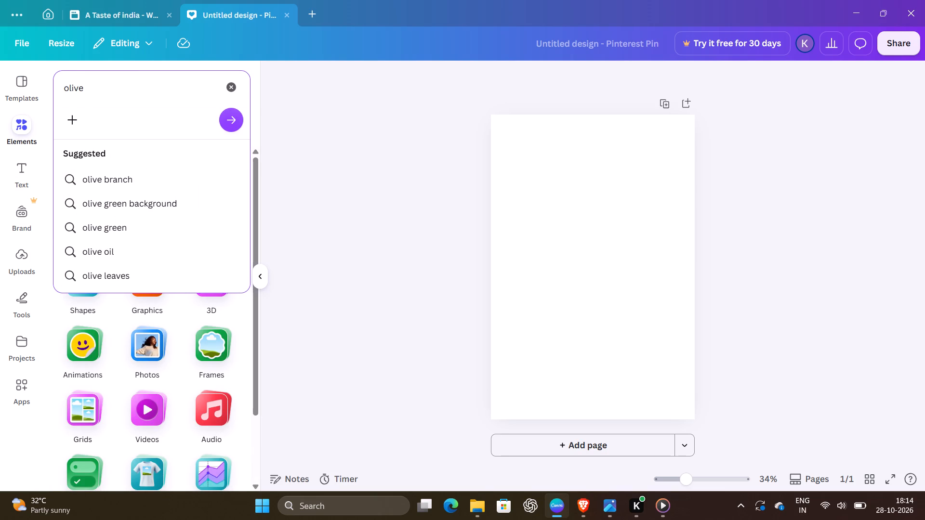
{"action": "left_click", "coordinate": [132, 211]}
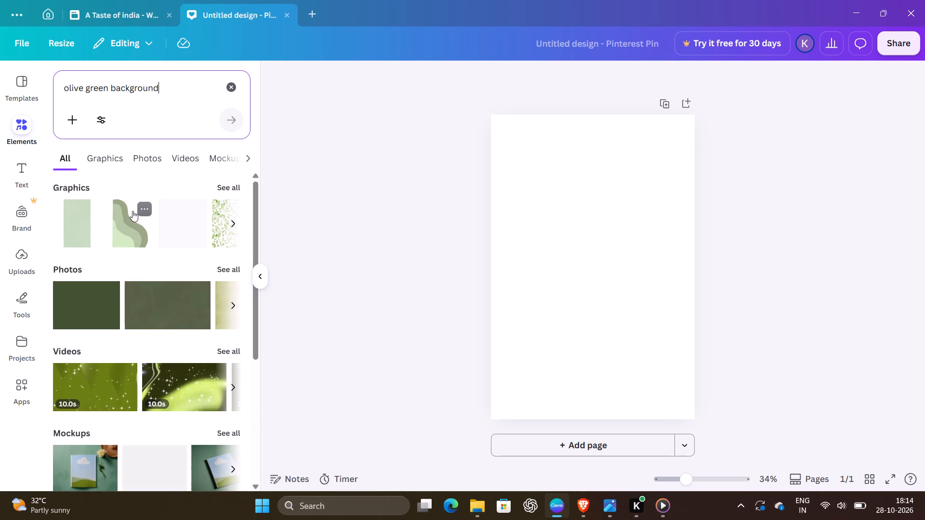
{"action": "left_click", "coordinate": [72, 210]}
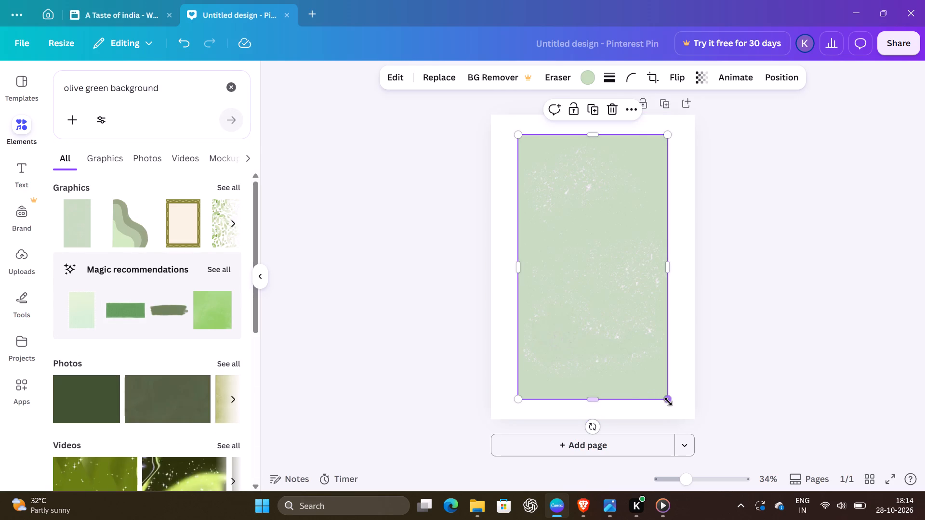
Enlarge and stretch the pale green graphic on all sides so it covers the page as a background.
{"action": "left_click_drag", "start_coordinate": [668, 402], "coordinate": [695, 419]}
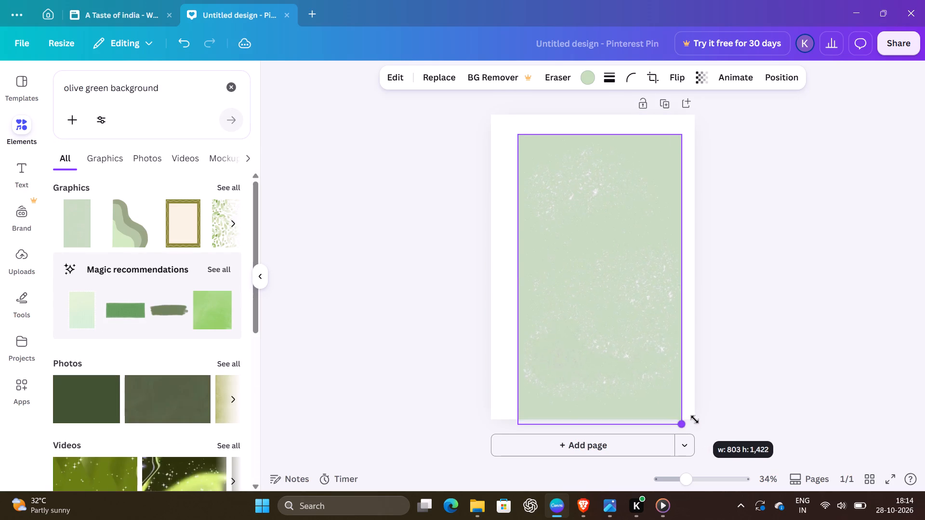
{"action": "left_click_drag", "start_coordinate": [695, 419], "coordinate": [695, 404]}
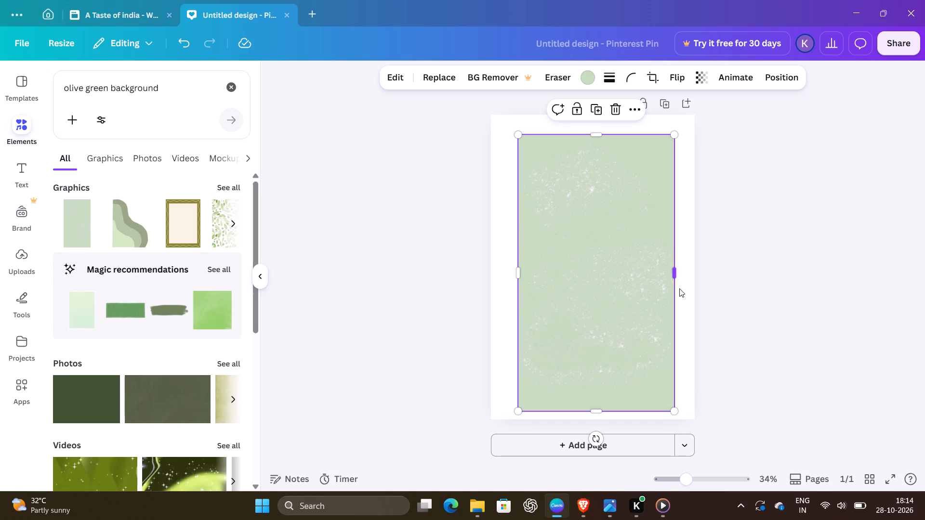
{"action": "left_click_drag", "start_coordinate": [675, 273], "coordinate": [694, 271]}
{"action": "left_click_drag", "start_coordinate": [609, 130], "coordinate": [609, 130]}
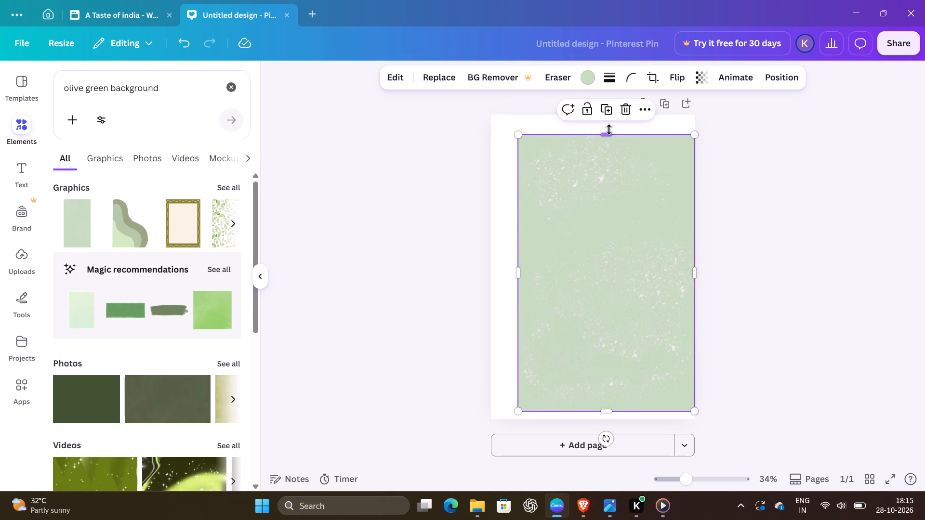
{"action": "left_click_drag", "start_coordinate": [609, 130], "coordinate": [608, 111]}
{"action": "left_click_drag", "start_coordinate": [518, 267], "coordinate": [508, 267]}
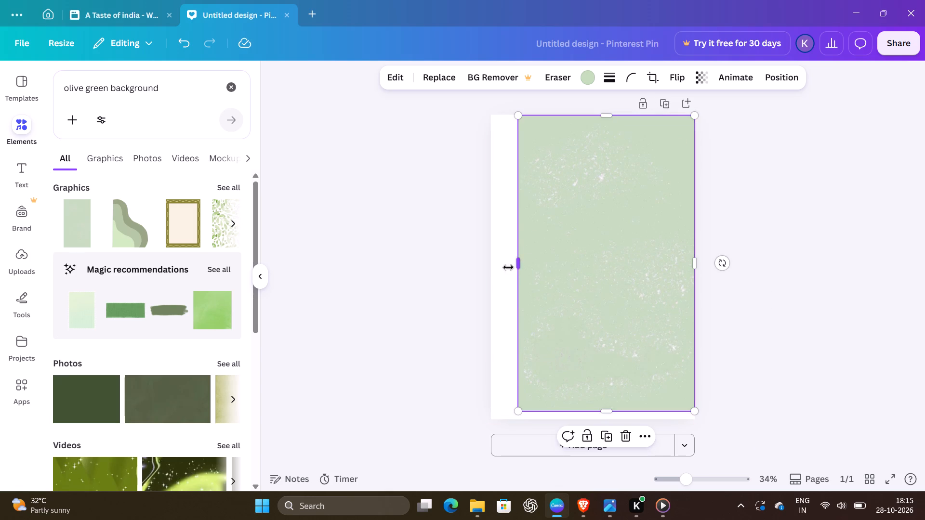
{"action": "left_click_drag", "start_coordinate": [508, 267], "coordinate": [491, 269]}
{"action": "left_click_drag", "start_coordinate": [594, 409], "coordinate": [601, 416]}
{"action": "left_click", "coordinate": [885, 270]}
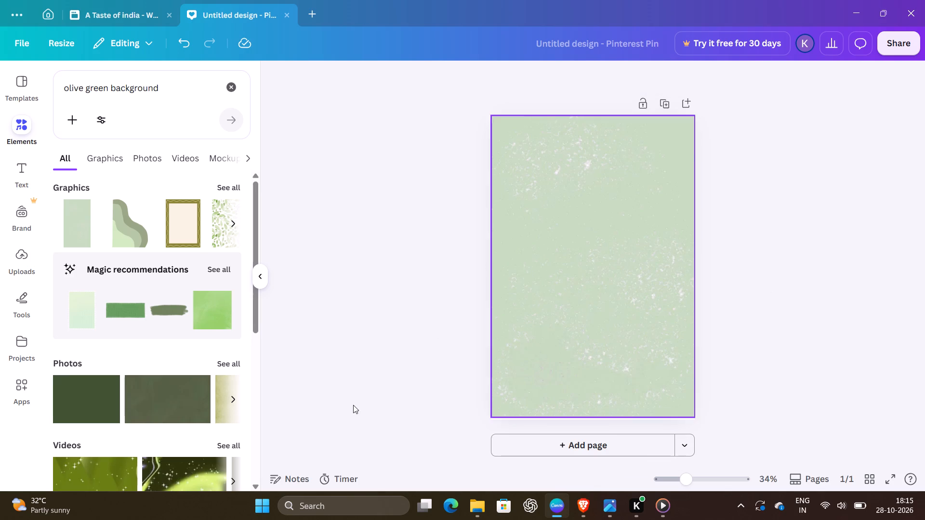
Search the elements for "olive colour luxury living room" and look through the results.
{"action": "scroll", "coordinate": [188, 334], "scroll_direction": "down", "scroll_amount": 8}
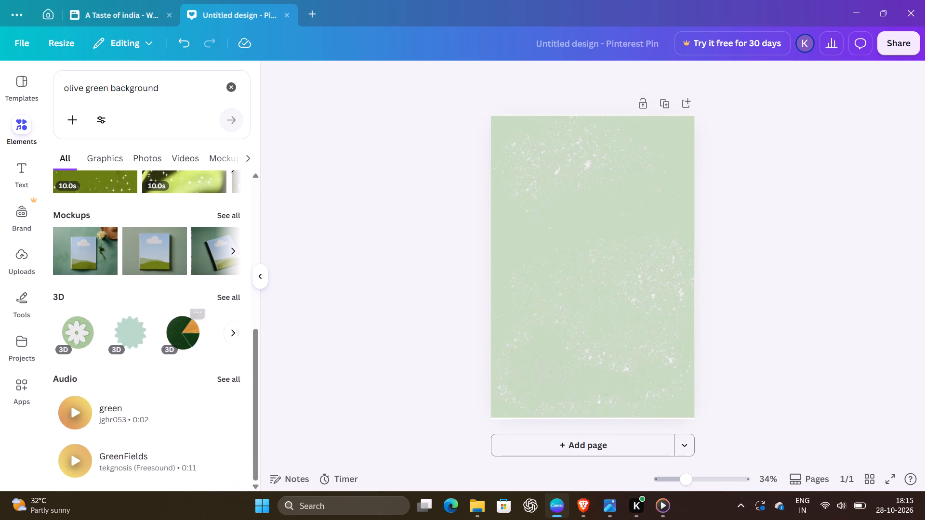
{"action": "left_click", "coordinate": [160, 93]}
{"action": "left_click_drag", "start_coordinate": [160, 93], "coordinate": [117, 93]}
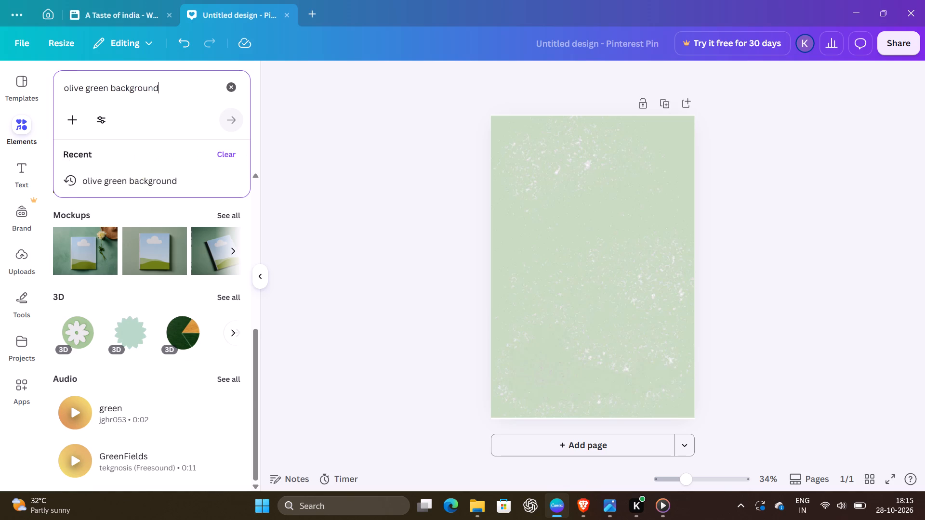
{"action": "left_click_drag", "start_coordinate": [117, 93], "coordinate": [87, 89]}
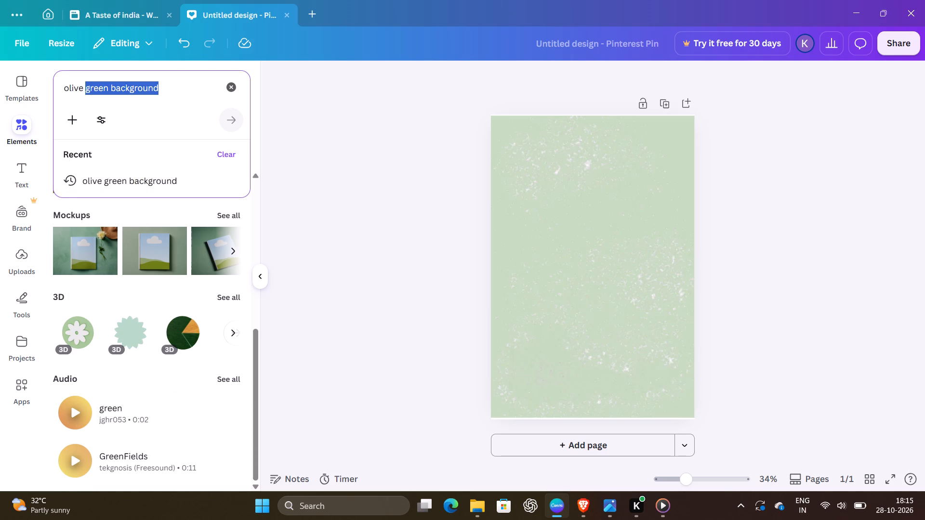
{"action": "type", "text": "colour"}
{"action": "key", "text": "space"}
{"action": "type", "text": "luxury living room"}
{"action": "key", "text": "Return"}
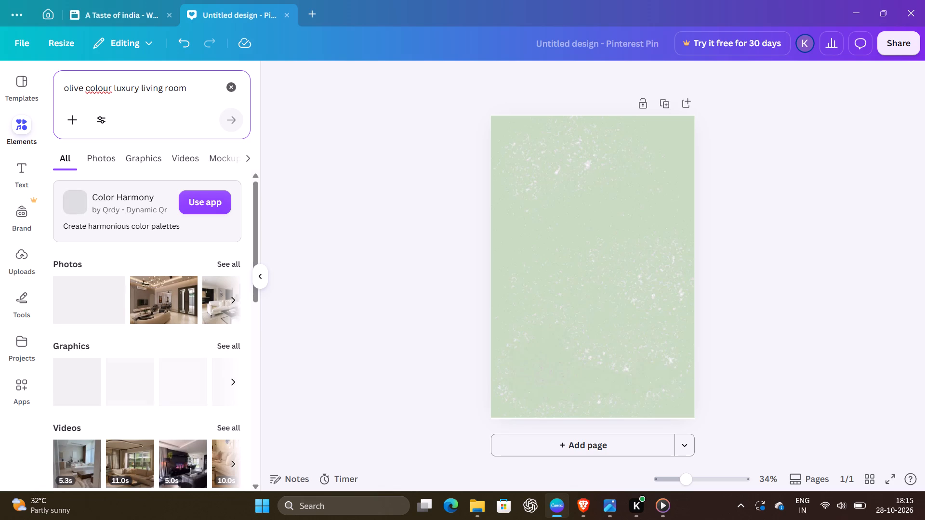
{"action": "scroll", "coordinate": [119, 345], "scroll_direction": "down", "scroll_amount": 5}
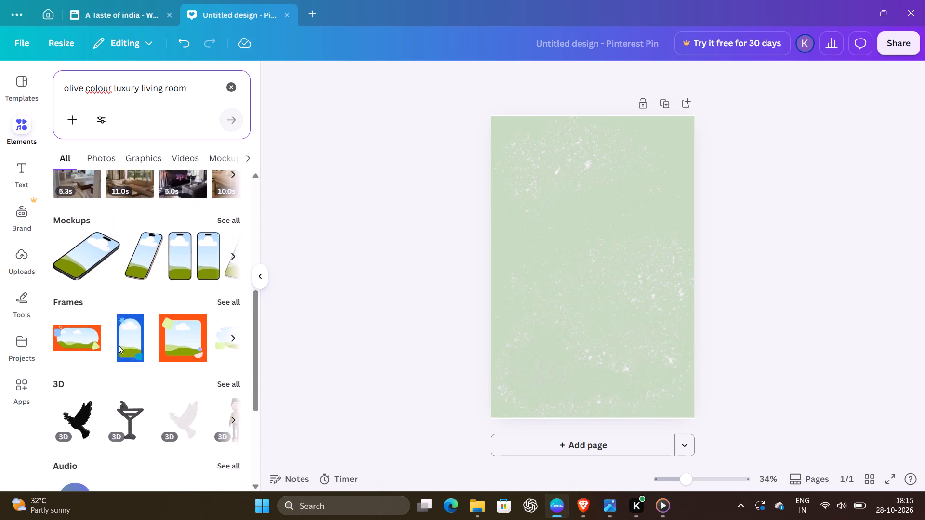
{"action": "scroll", "coordinate": [119, 345], "scroll_direction": "down", "scroll_amount": 4}
Shorten the element search to "olive colour room" and look through the results.
{"action": "left_click_drag", "start_coordinate": [188, 86], "coordinate": [113, 88]}
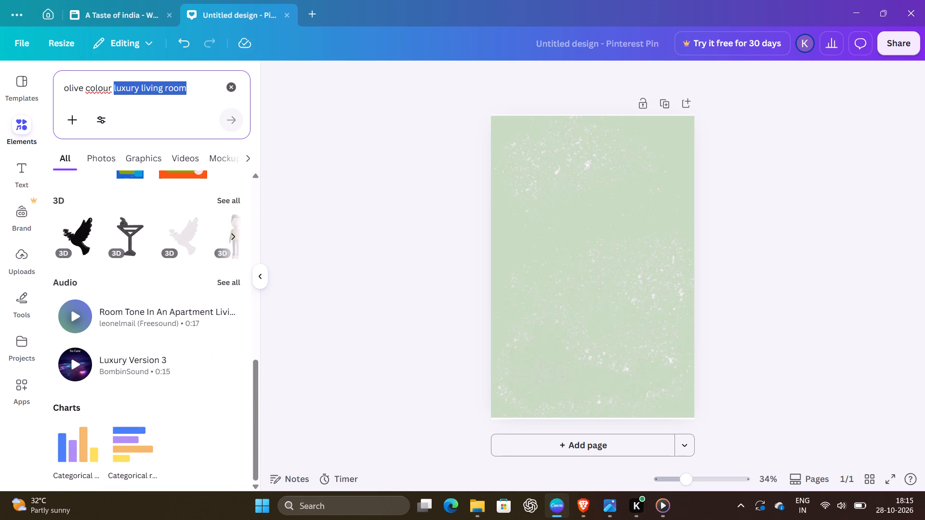
{"action": "type", "text": "room"}
{"action": "key", "text": "Return"}
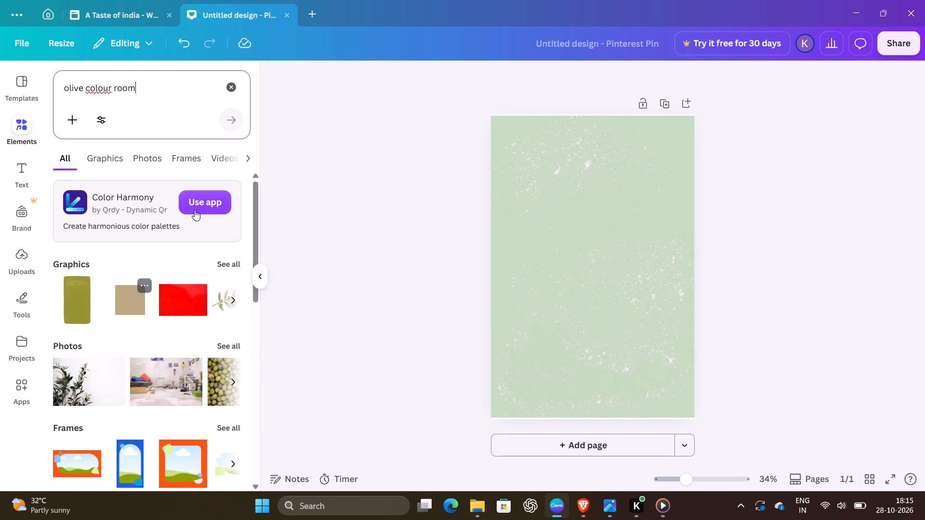
{"action": "scroll", "coordinate": [151, 333], "scroll_direction": "down", "scroll_amount": 4}
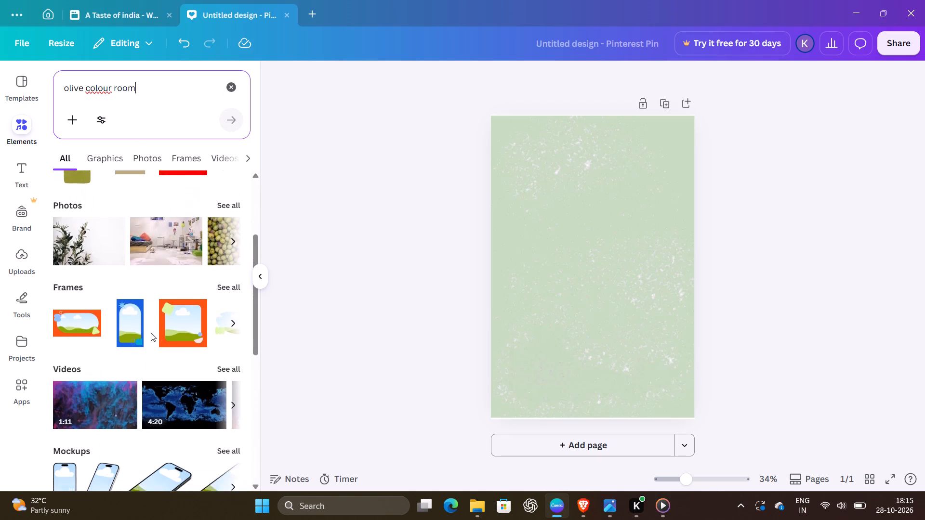
{"action": "scroll", "coordinate": [151, 333], "scroll_direction": "down", "scroll_amount": 5}
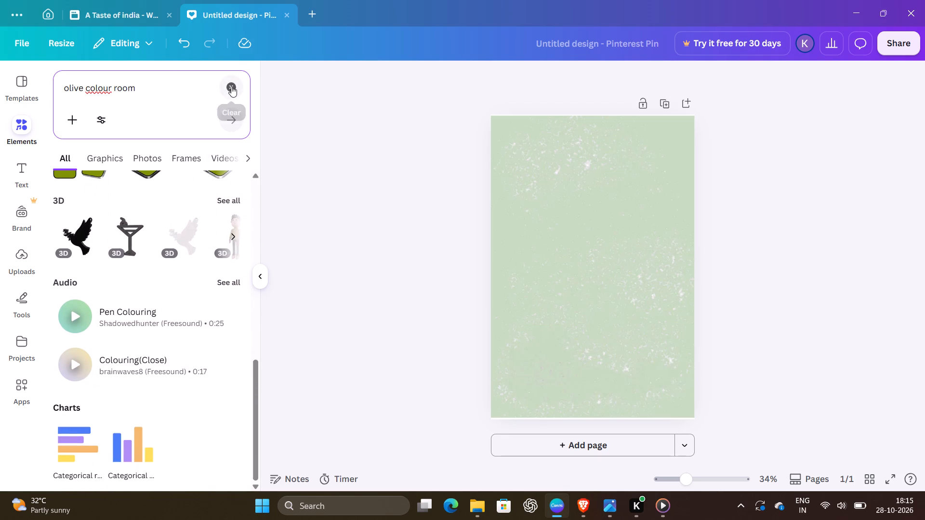
Clear the element search, search again for "olive colour room" and show all photo results.
{"action": "left_click", "coordinate": [231, 86]}
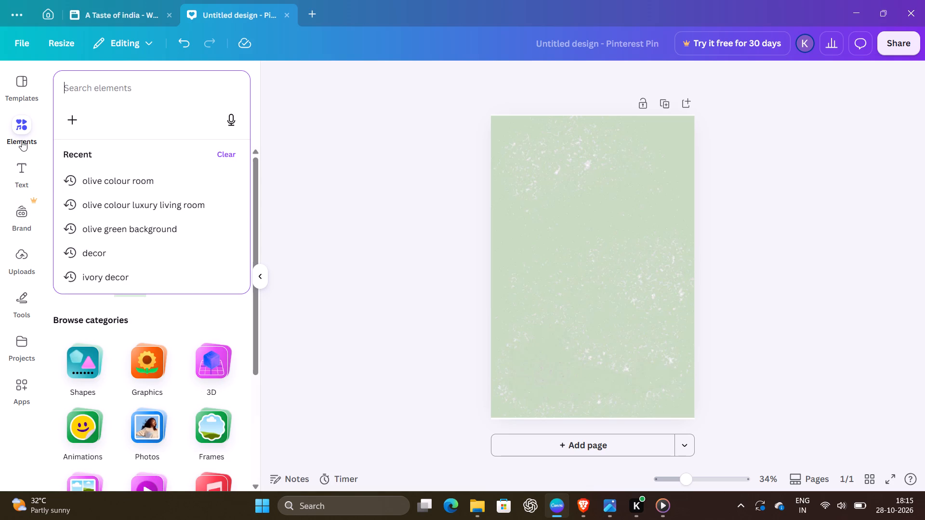
{"action": "left_click", "coordinate": [152, 439]}
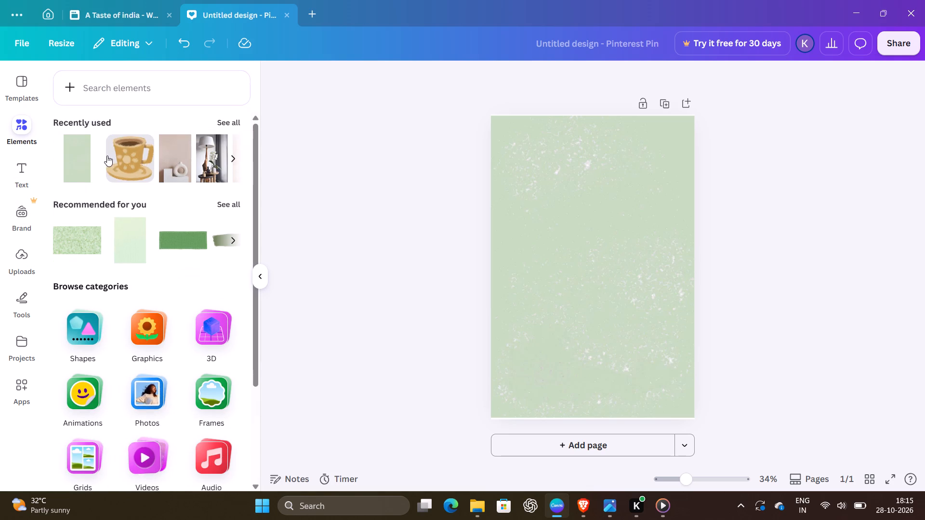
{"action": "left_click", "coordinate": [122, 80]}
{"action": "type", "text": "oliv"}
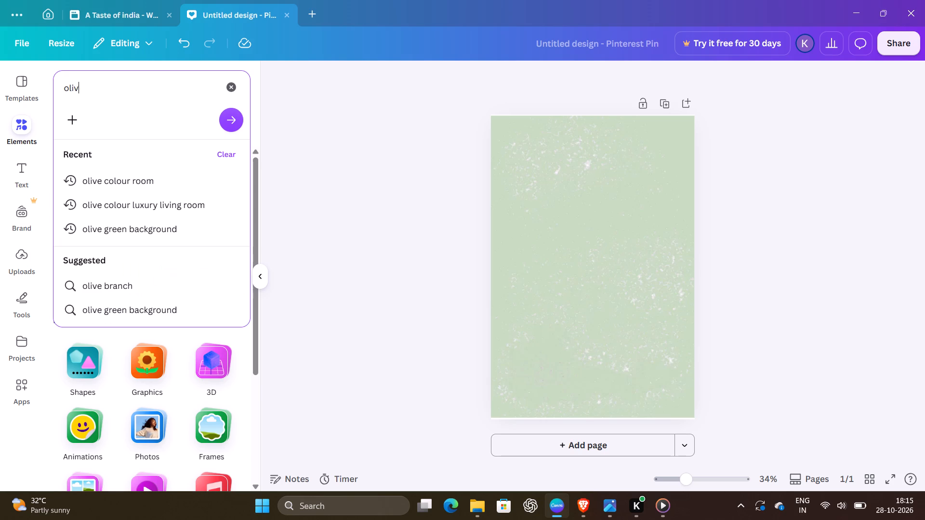
{"action": "left_click", "coordinate": [125, 174]}
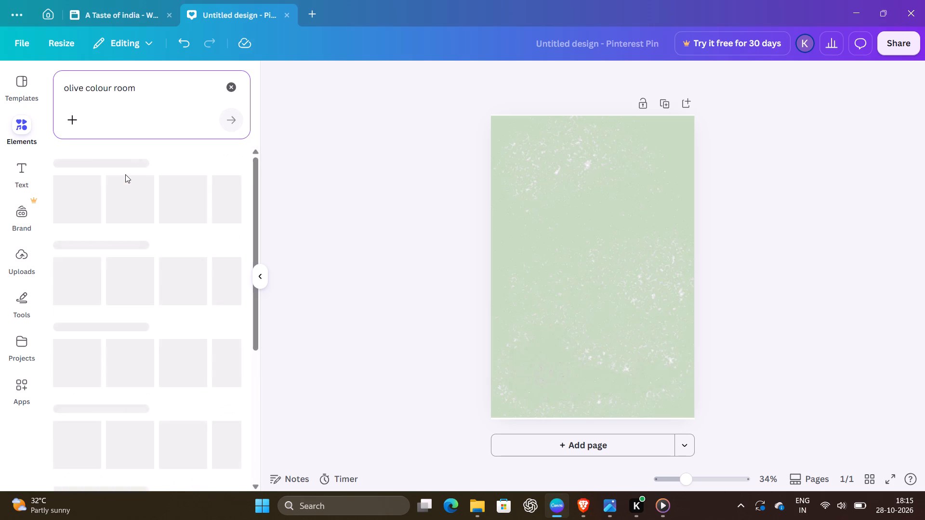
{"action": "scroll", "coordinate": [163, 362], "scroll_direction": "down", "scroll_amount": 2}
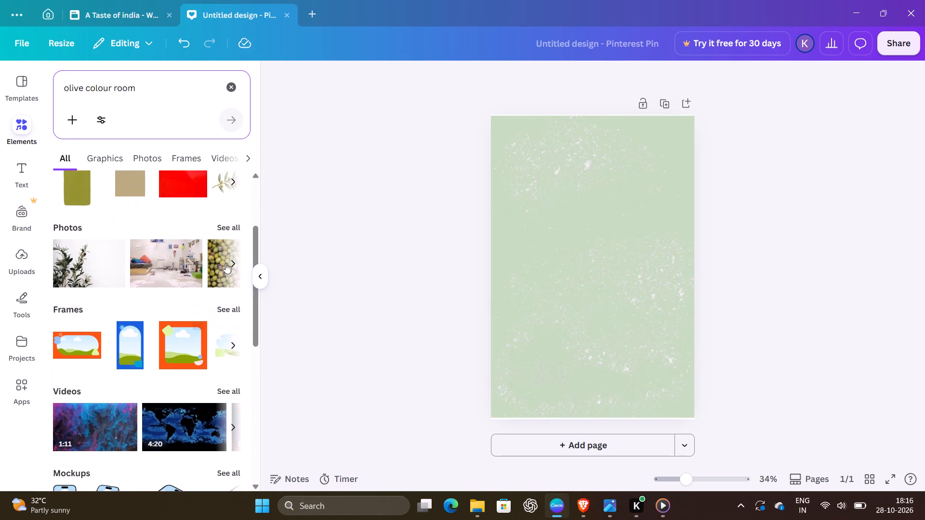
{"action": "left_click", "coordinate": [231, 226]}
Look through the photo results for "olive colour room" to find a matching interior photo.
{"action": "scroll", "coordinate": [126, 349], "scroll_direction": "down", "scroll_amount": 4}
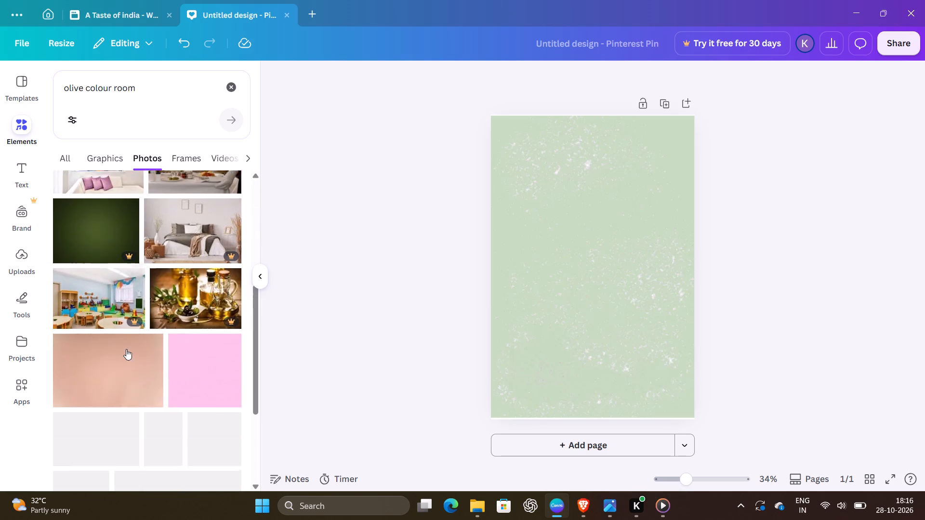
{"action": "scroll", "coordinate": [126, 349], "scroll_direction": "down", "scroll_amount": 1}
{"action": "scroll", "coordinate": [131, 294], "scroll_direction": "up", "scroll_amount": 2}
{"action": "scroll", "coordinate": [131, 294], "scroll_direction": "down", "scroll_amount": 5}
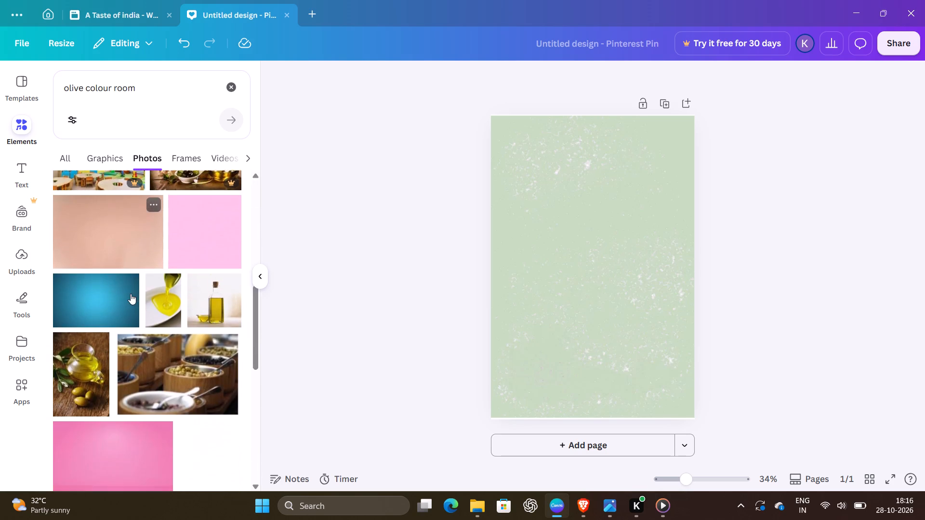
{"action": "scroll", "coordinate": [131, 294], "scroll_direction": "down", "scroll_amount": 3}
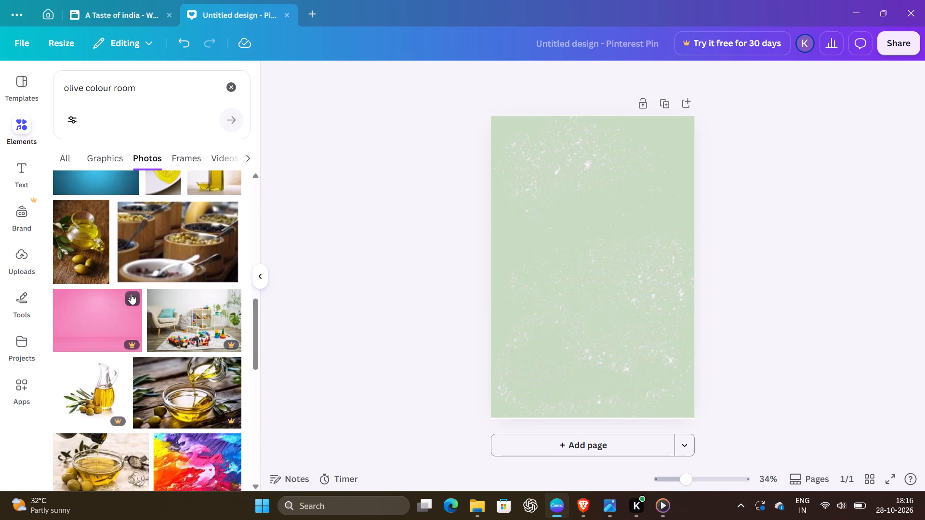
{"action": "scroll", "coordinate": [131, 294], "scroll_direction": "down", "scroll_amount": 6}
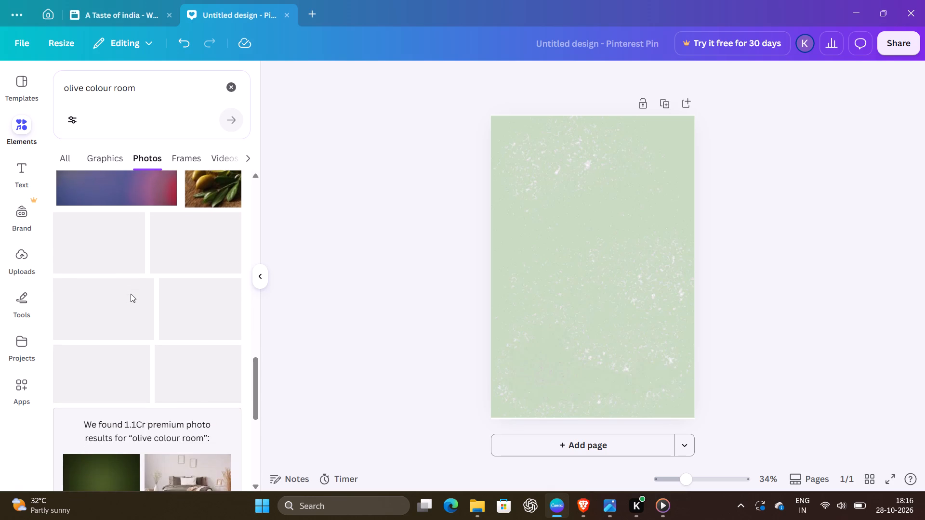
{"action": "scroll", "coordinate": [131, 294], "scroll_direction": "down", "scroll_amount": 5}
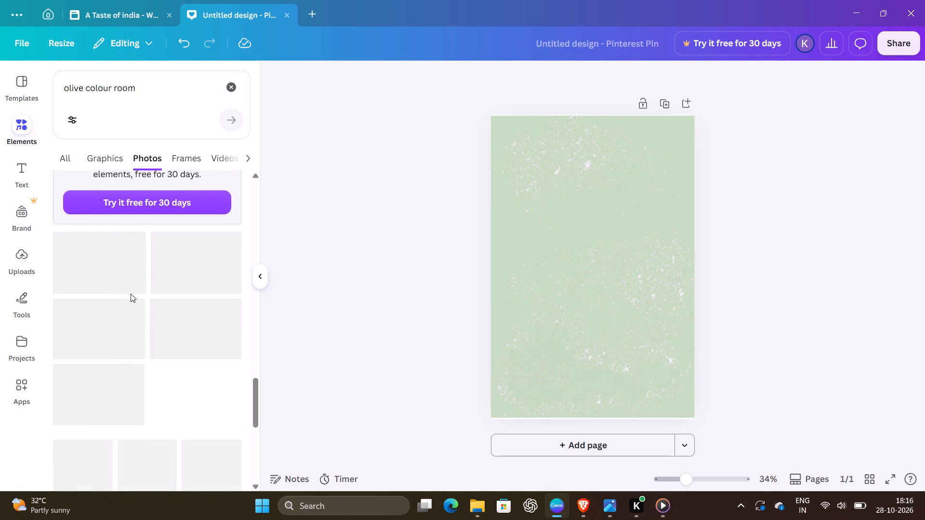
{"action": "scroll", "coordinate": [131, 294], "scroll_direction": "down", "scroll_amount": 1}
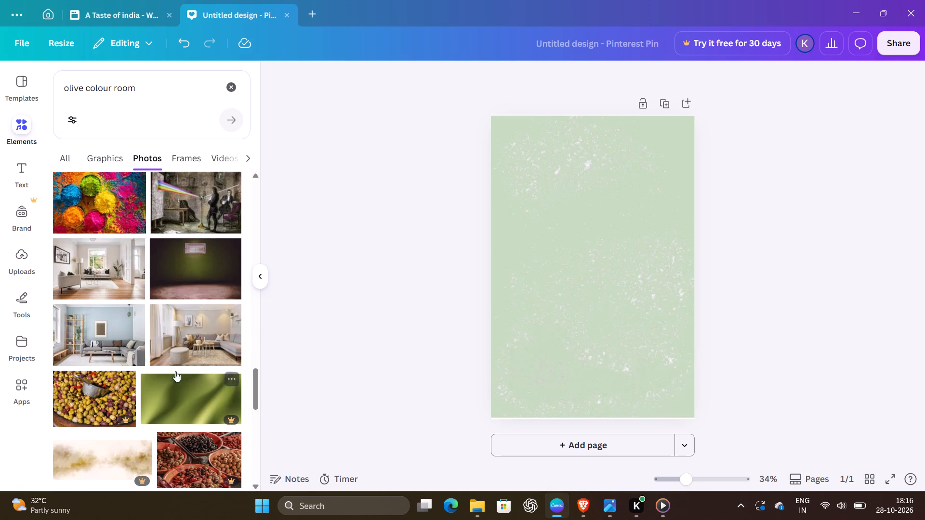
{"action": "scroll", "coordinate": [167, 364], "scroll_direction": "down", "scroll_amount": 1}
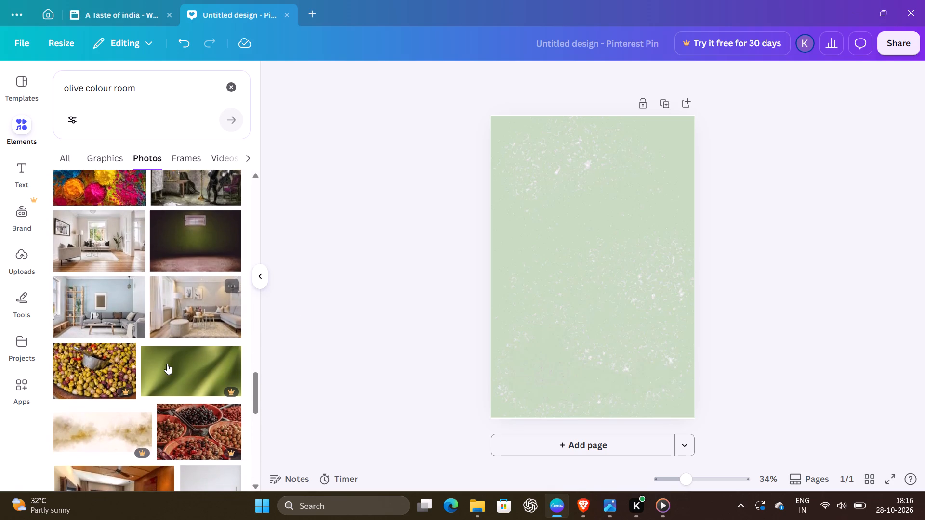
{"action": "scroll", "coordinate": [167, 364], "scroll_direction": "down", "scroll_amount": 1}
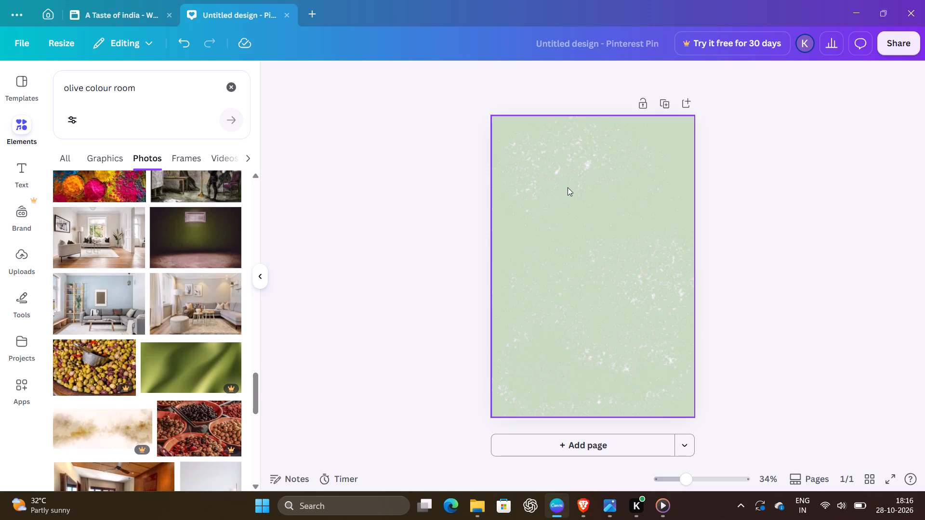
Delete the pale green background graphic from the page.
{"action": "right_click", "coordinate": [568, 187]}
{"action": "right_click", "coordinate": [568, 187]}
{"action": "left_click", "coordinate": [603, 201]}
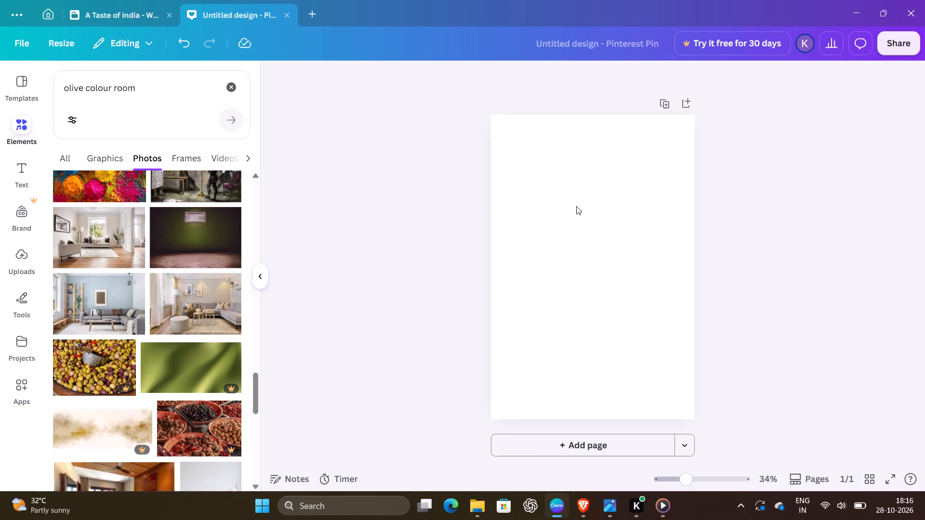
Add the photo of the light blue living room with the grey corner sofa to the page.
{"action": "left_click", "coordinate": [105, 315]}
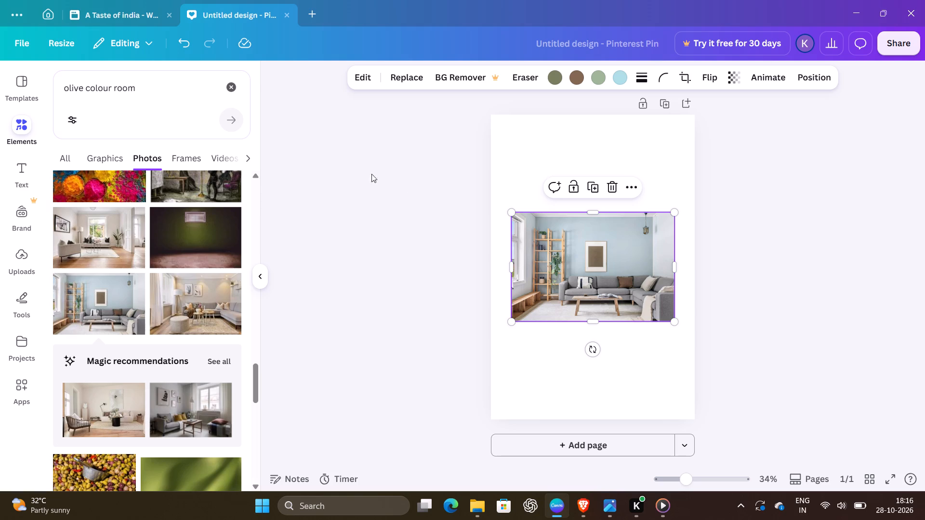
Search the photos for "light blue gradient".
{"action": "left_click_drag", "start_coordinate": [151, 85], "coordinate": [0, 139]}
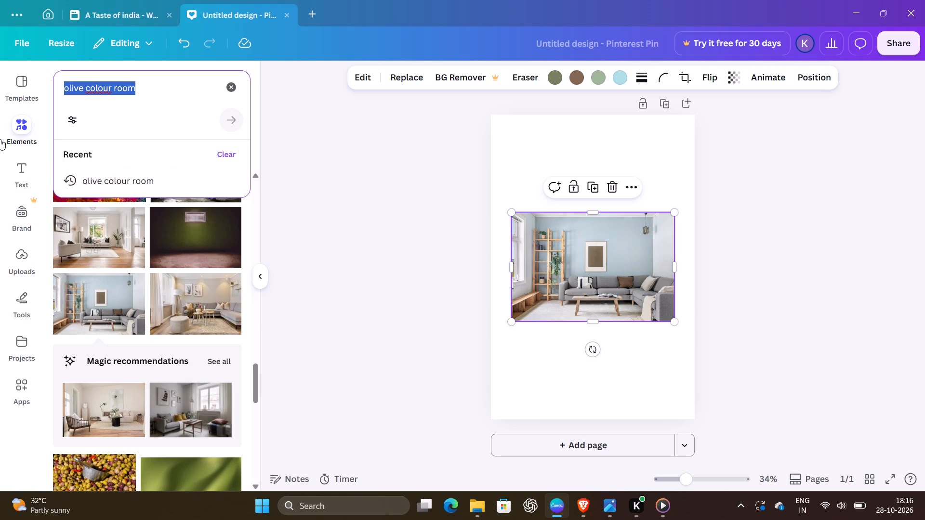
{"action": "type", "text": "lih"}
{"action": "key", "text": "BackSpace"}
{"action": "type", "text": "ght blue"}
{"action": "key", "text": "space"}
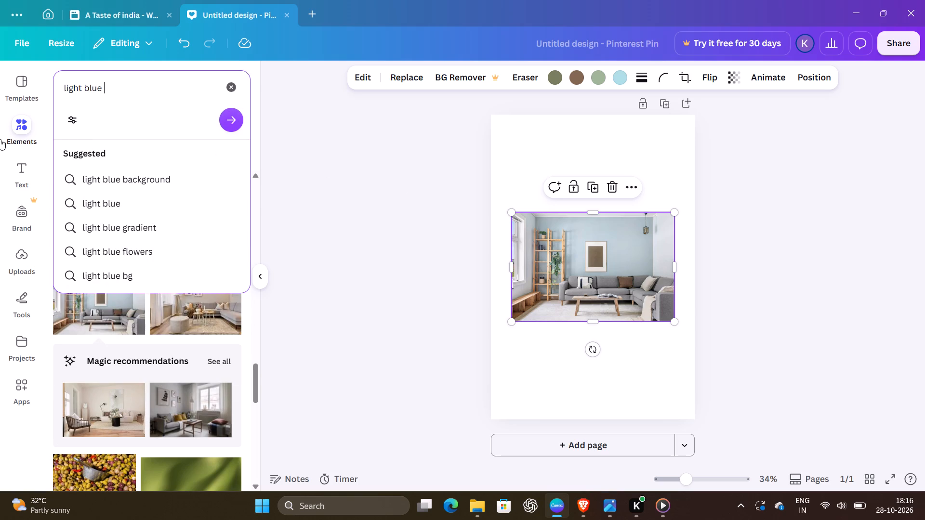
{"action": "left_click", "coordinate": [168, 227]}
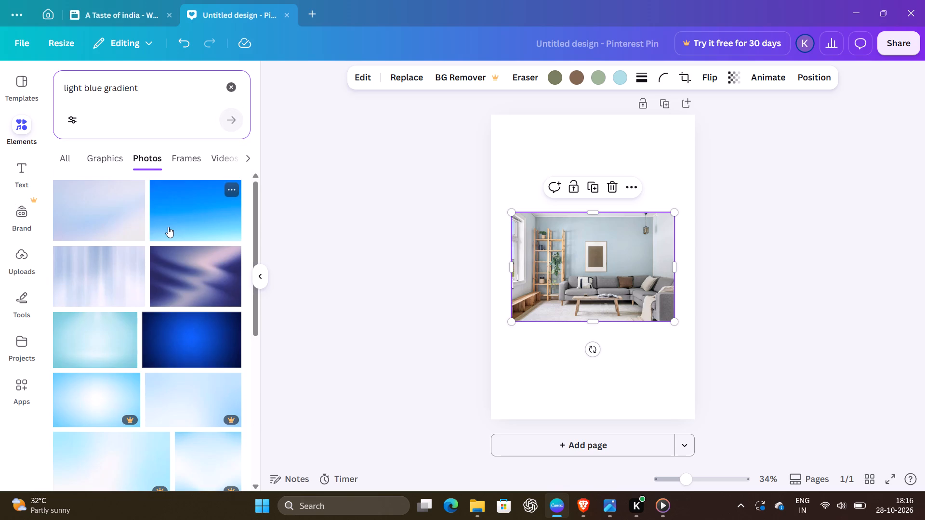
Search the photos for "light blue background" and add the pale blue watercolour cloud photo to the page.
{"action": "left_click", "coordinate": [145, 104]}
{"action": "left_click_drag", "start_coordinate": [145, 104], "coordinate": [132, 94]}
{"action": "left_click_drag", "start_coordinate": [132, 94], "coordinate": [106, 91]}
{"action": "left_click_drag", "start_coordinate": [106, 91], "coordinate": [139, 91]}
{"action": "type", "text": "bav"}
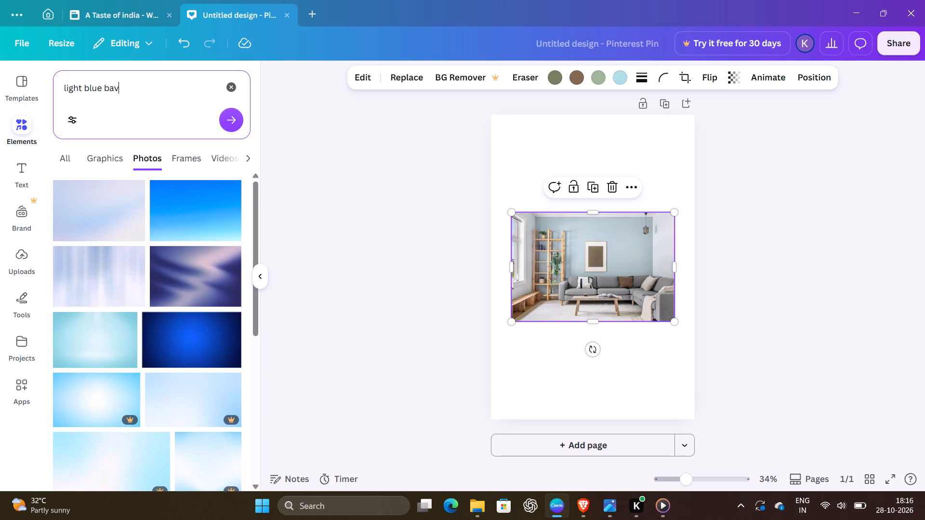
{"action": "key", "text": "BackSpace"}
{"action": "type", "text": "ckgrounf"}
{"action": "key", "text": "BackSpace"}
{"action": "key", "text": "d"}
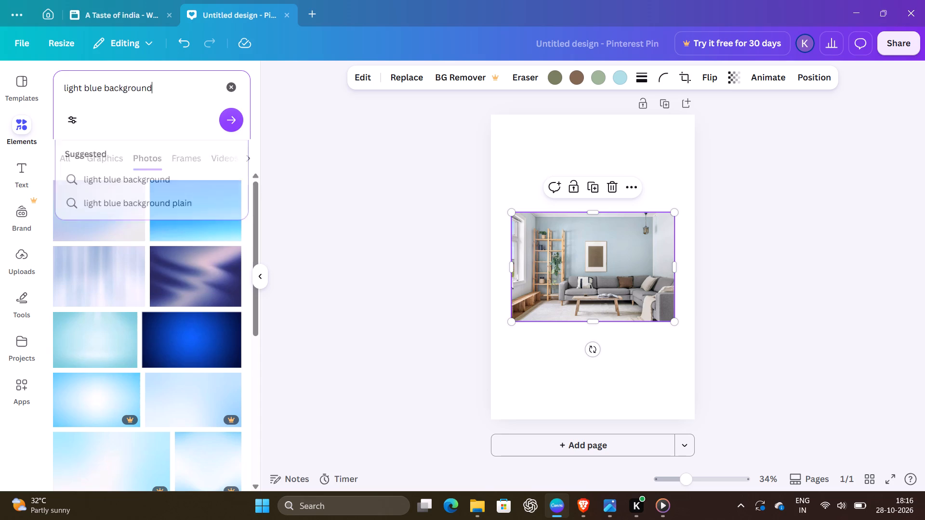
{"action": "key", "text": "Return"}
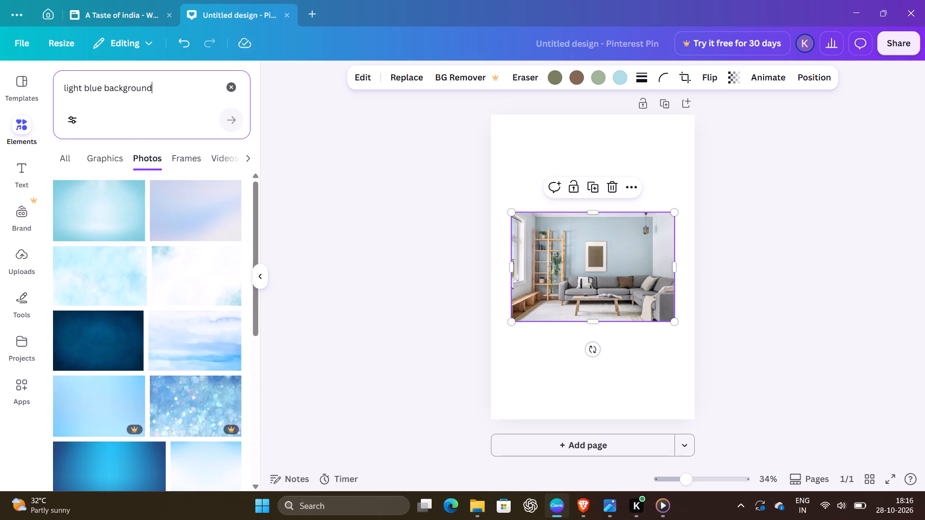
{"action": "scroll", "coordinate": [154, 340], "scroll_direction": "down", "scroll_amount": 4}
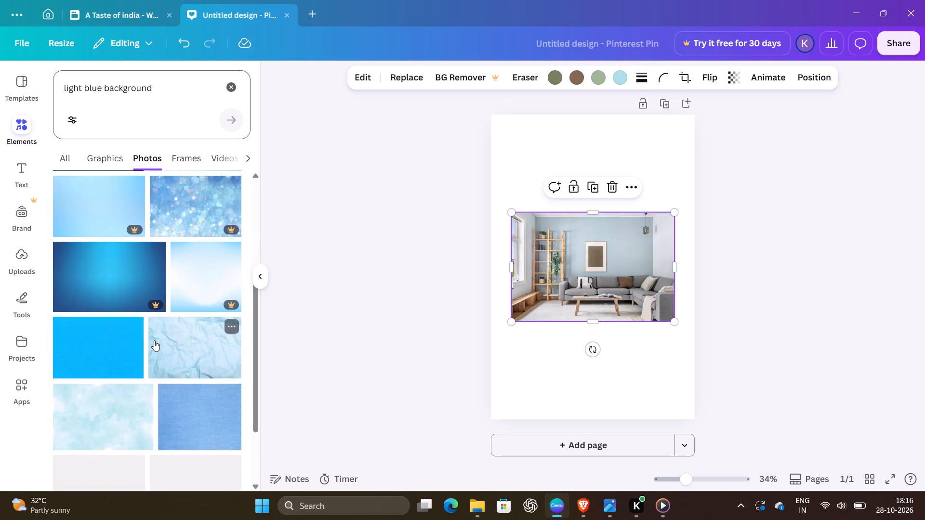
{"action": "scroll", "coordinate": [154, 340], "scroll_direction": "down", "scroll_amount": 2}
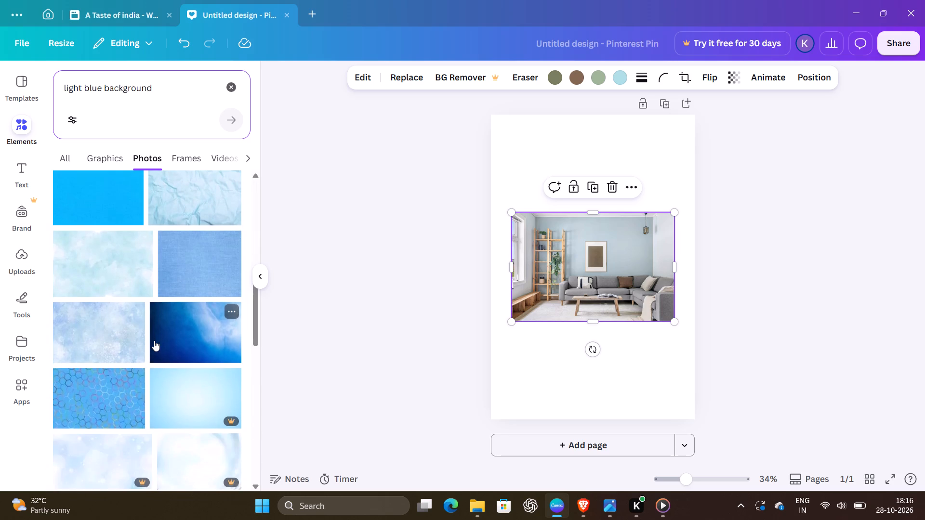
{"action": "scroll", "coordinate": [154, 340], "scroll_direction": "down", "scroll_amount": 1}
{"action": "left_click", "coordinate": [126, 274]}
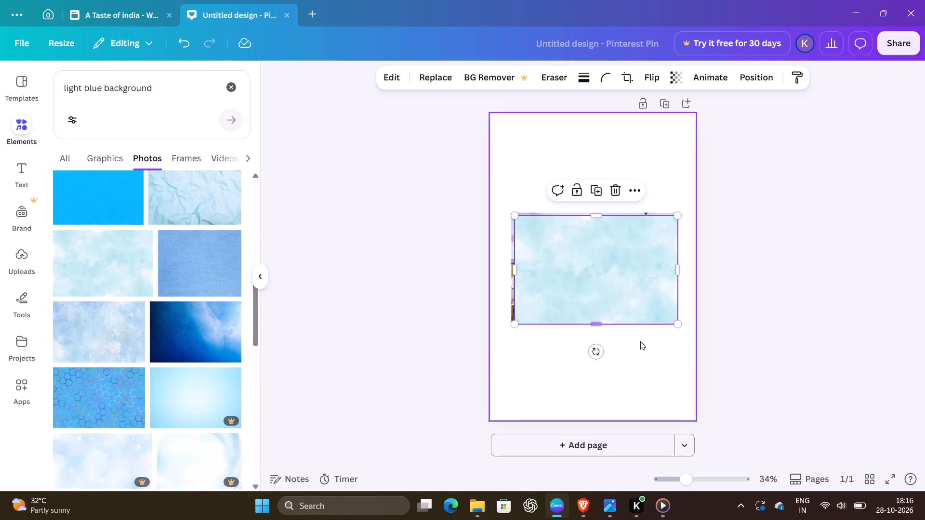
Stretch the pale blue watercolour photo up to the page's top edge and resize it from its lower-left corner.
{"action": "left_click_drag", "start_coordinate": [594, 215], "coordinate": [594, 204]}
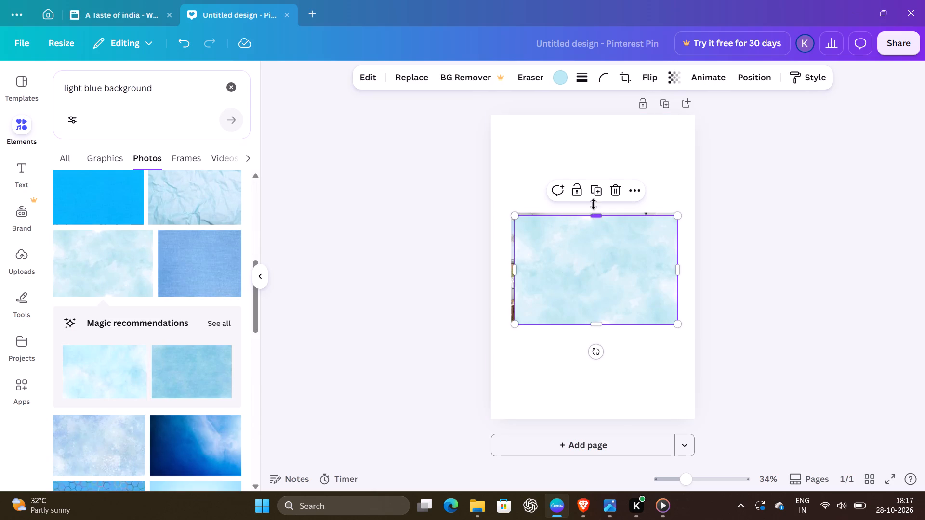
{"action": "left_click_drag", "start_coordinate": [594, 204], "coordinate": [589, 111]}
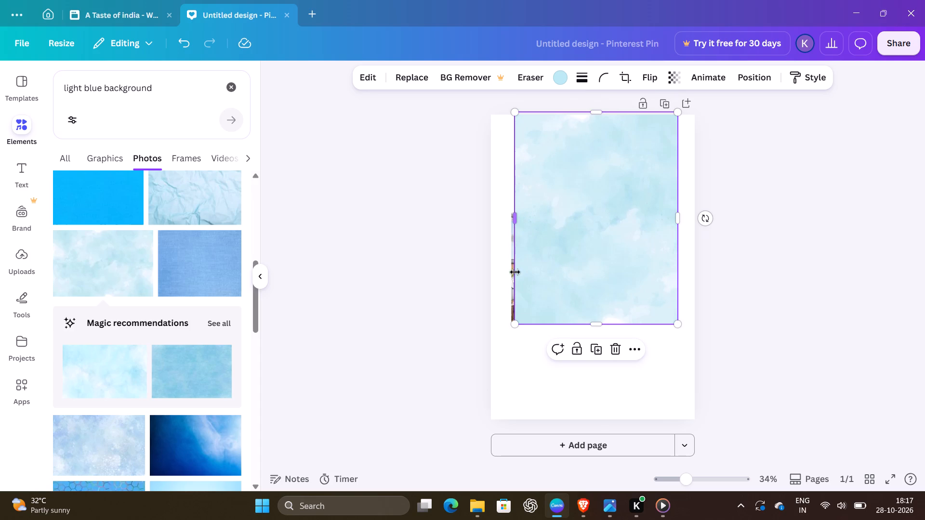
{"action": "double_click", "coordinate": [510, 270]}
{"action": "left_click_drag", "start_coordinate": [515, 323], "coordinate": [561, 283]}
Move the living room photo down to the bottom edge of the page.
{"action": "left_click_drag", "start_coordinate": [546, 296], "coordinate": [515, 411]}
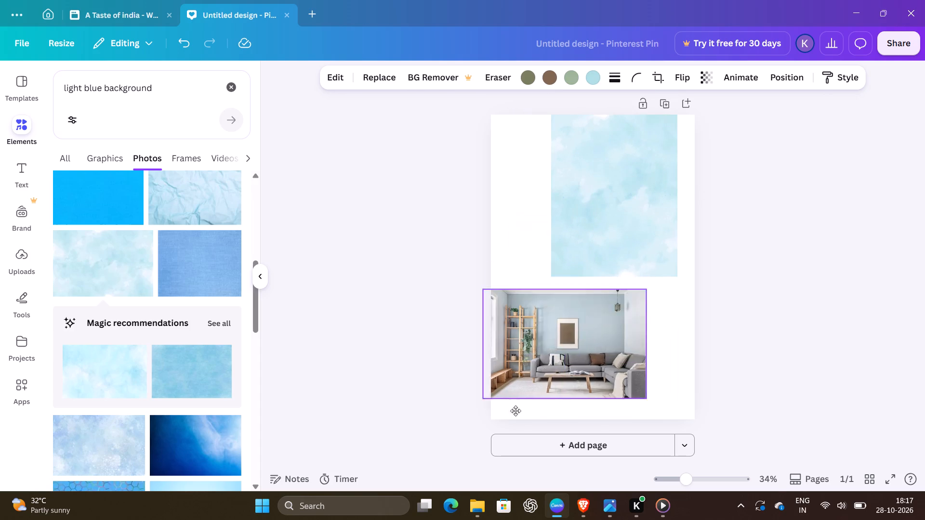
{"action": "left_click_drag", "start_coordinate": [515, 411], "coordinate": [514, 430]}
Enlarge the pale blue watercolour photo from its lower-left corner towards the page's left edge.
{"action": "double_click", "coordinate": [562, 254]}
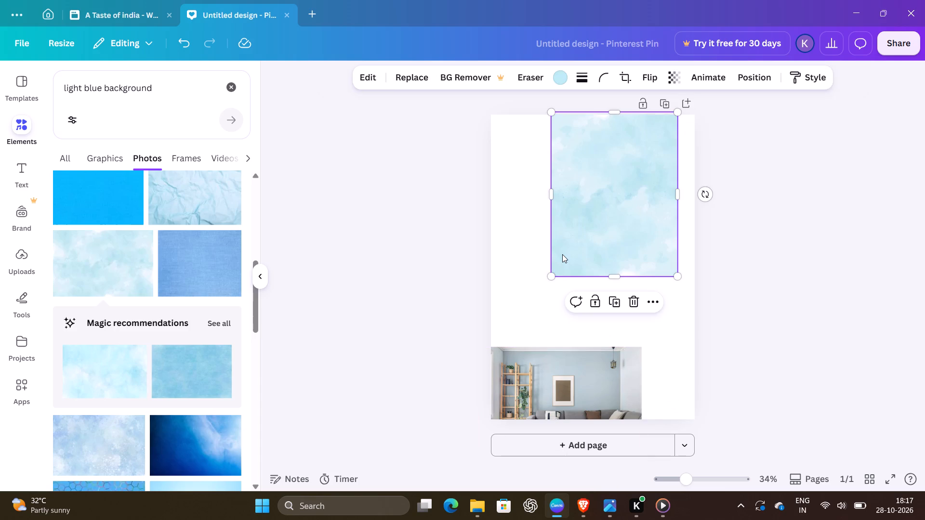
{"action": "left_click", "coordinate": [555, 272]}
{"action": "left_click_drag", "start_coordinate": [554, 279], "coordinate": [522, 324]}
Move the living room photo back up behind the watercolour photo and delete it.
{"action": "left_click_drag", "start_coordinate": [554, 376], "coordinate": [551, 230]}
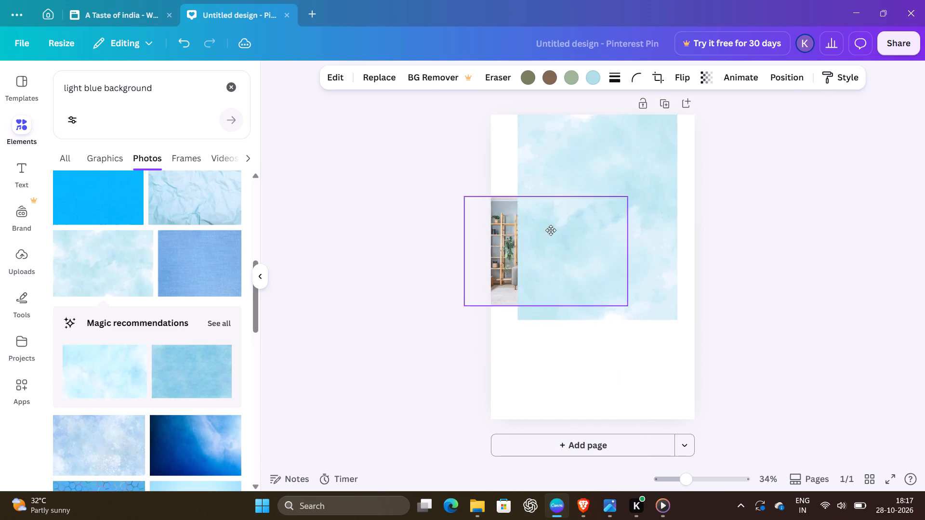
{"action": "left_click_drag", "start_coordinate": [551, 230], "coordinate": [563, 238]}
{"action": "left_click", "coordinate": [588, 178]}
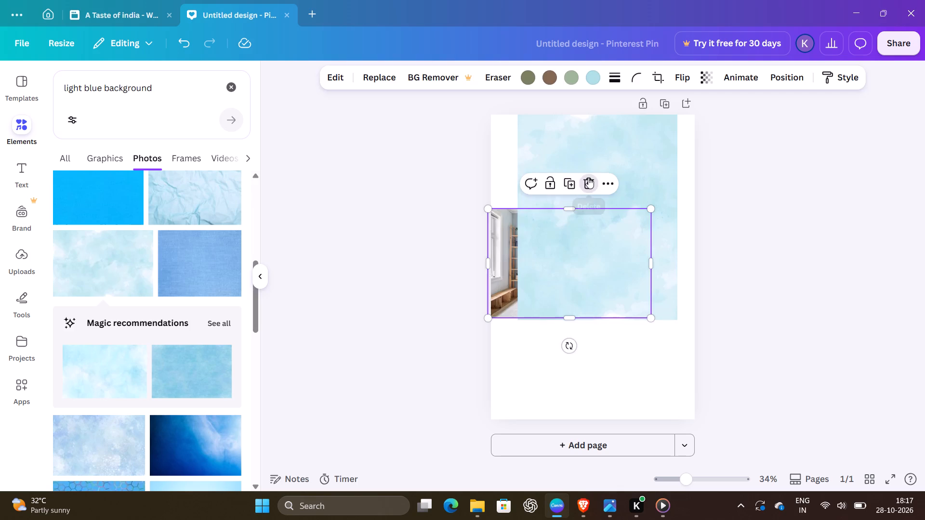
Enlarge and stretch the pale blue watercolour photo to the page's left, right and bottom edges so it covers the page.
{"action": "left_click", "coordinate": [527, 313]}
{"action": "left_click_drag", "start_coordinate": [515, 321], "coordinate": [497, 362]}
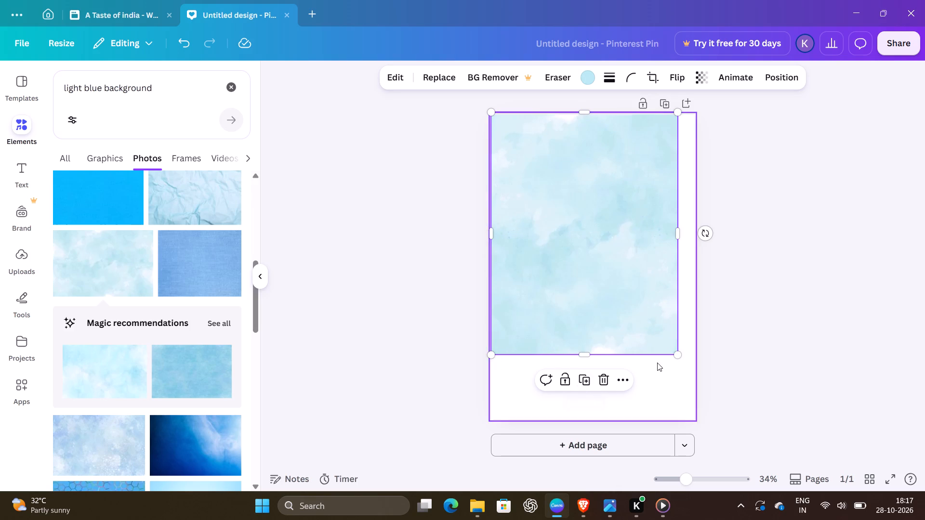
{"action": "left_click_drag", "start_coordinate": [673, 352], "coordinate": [688, 365]}
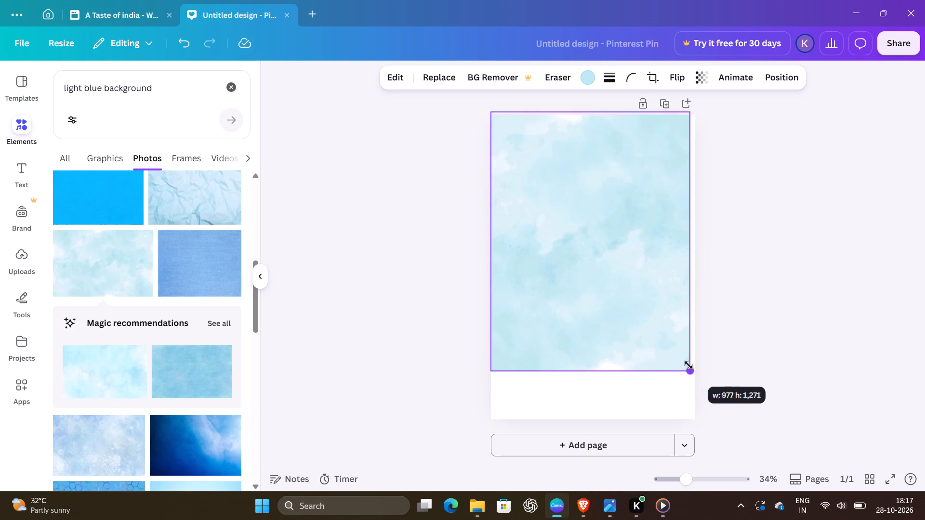
{"action": "left_click_drag", "start_coordinate": [688, 365], "coordinate": [694, 369]}
{"action": "left_click_drag", "start_coordinate": [596, 377], "coordinate": [593, 418]}
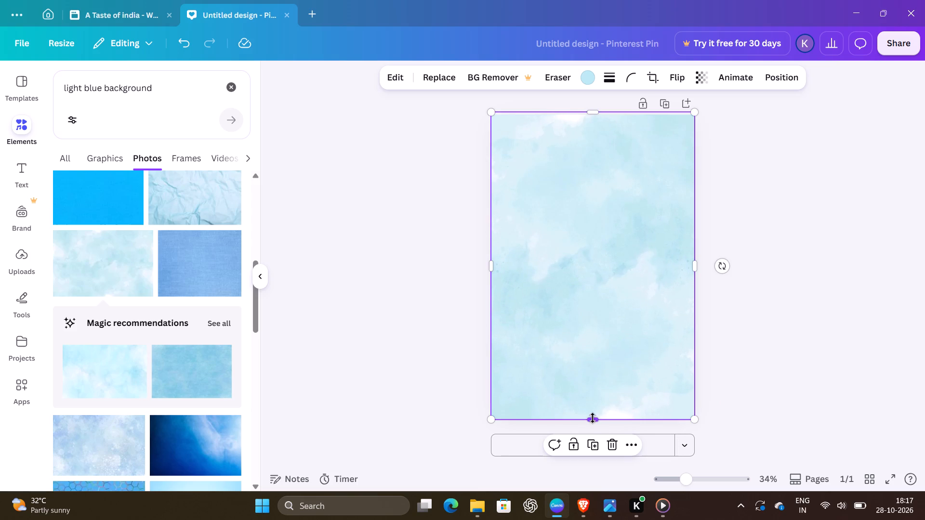
Search the photos for "light blue room" and look through the results for a suitable room picture.
{"action": "left_click_drag", "start_coordinate": [193, 83], "coordinate": [36, 100]}
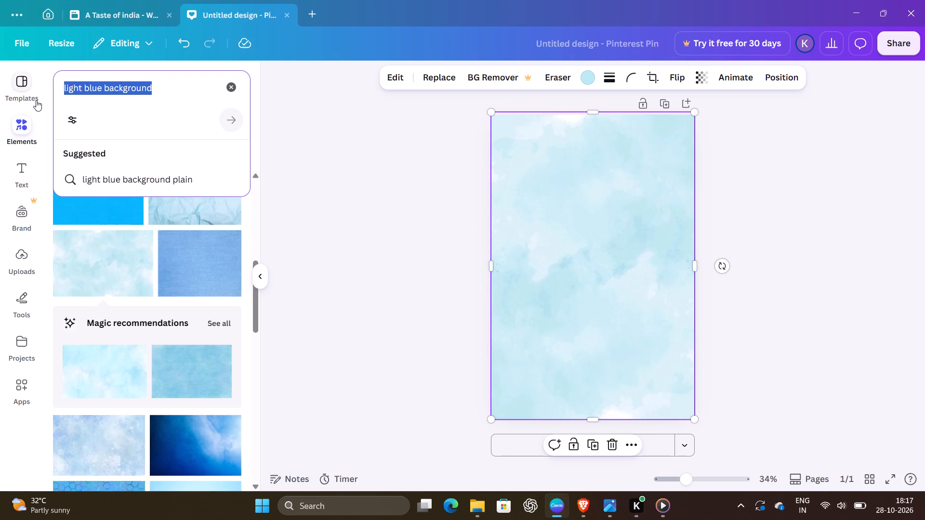
{"action": "type", "text": "light blue"}
{"action": "key", "text": "space"}
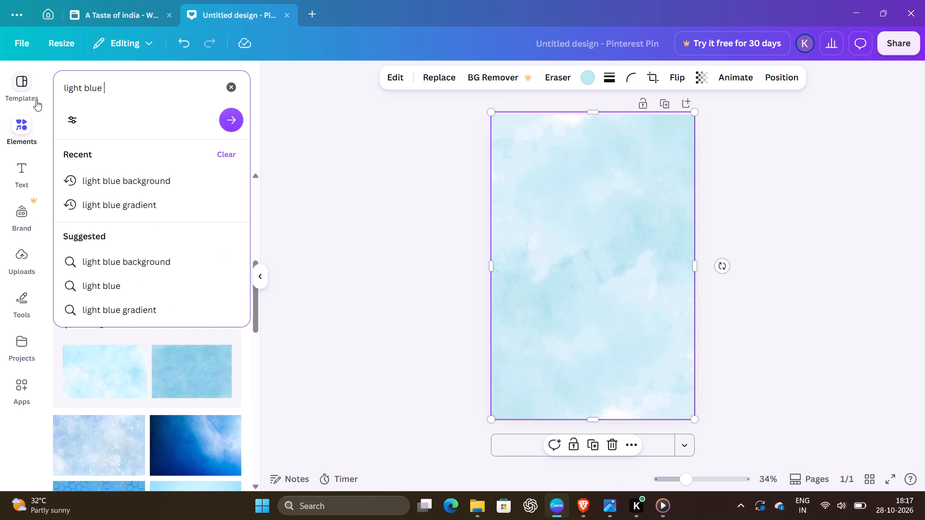
{"action": "type", "text": "room"}
{"action": "key", "text": "Return"}
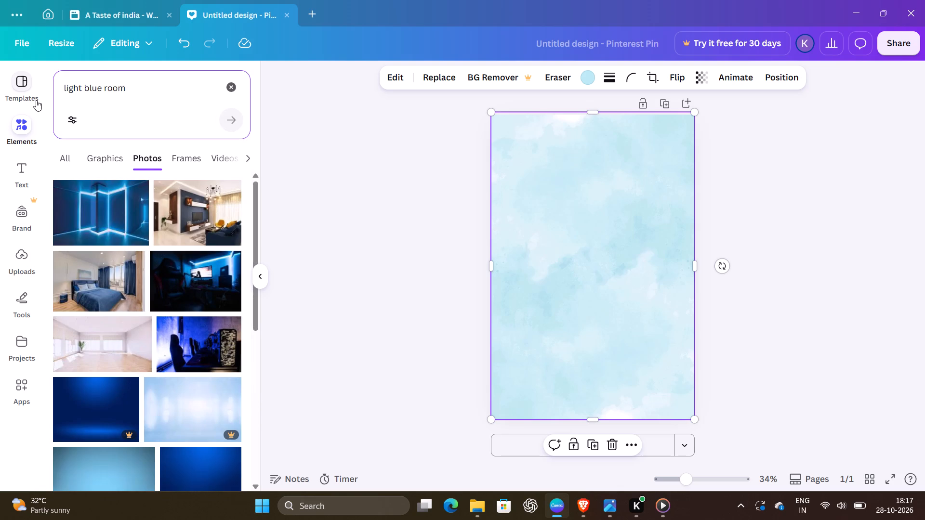
{"action": "scroll", "coordinate": [130, 330], "scroll_direction": "down", "scroll_amount": 4}
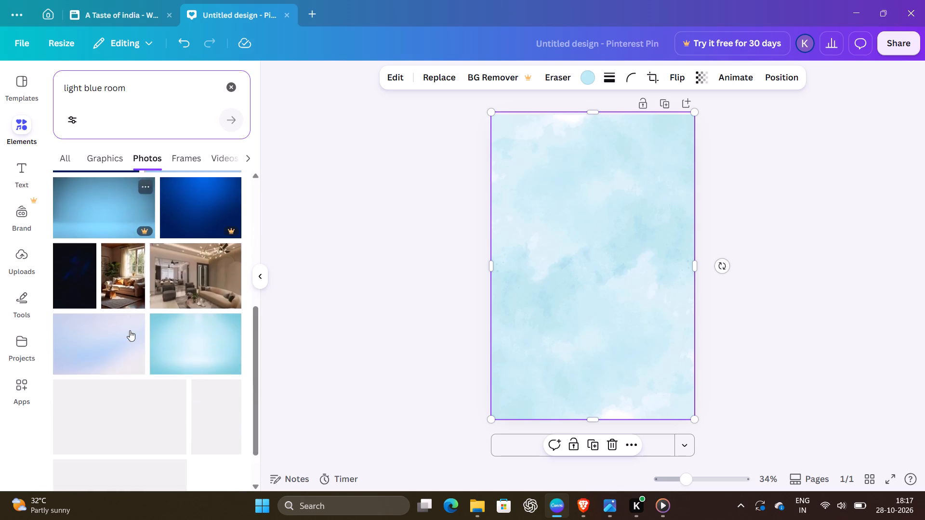
{"action": "scroll", "coordinate": [130, 330], "scroll_direction": "up", "scroll_amount": 6}
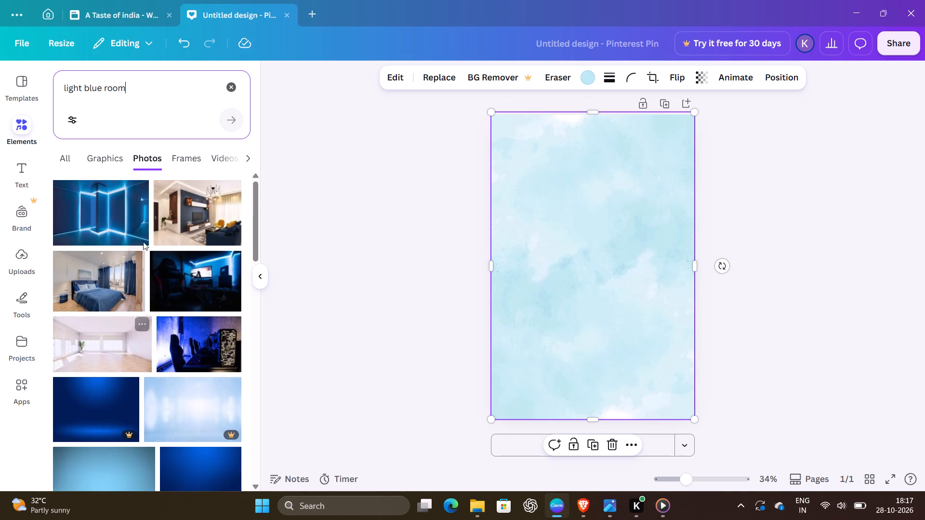
Search the photos for "luxury bedroom" and add the dark bedroom photo with teal curtains to the page.
{"action": "left_click_drag", "start_coordinate": [127, 80], "coordinate": [0, 90]}
{"action": "type", "text": "bedroom"}
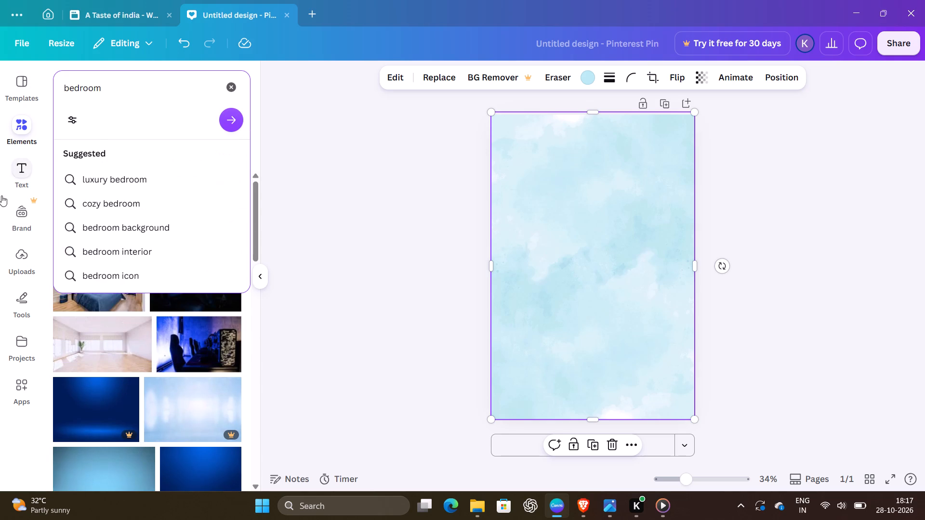
{"action": "left_click", "coordinate": [103, 181]}
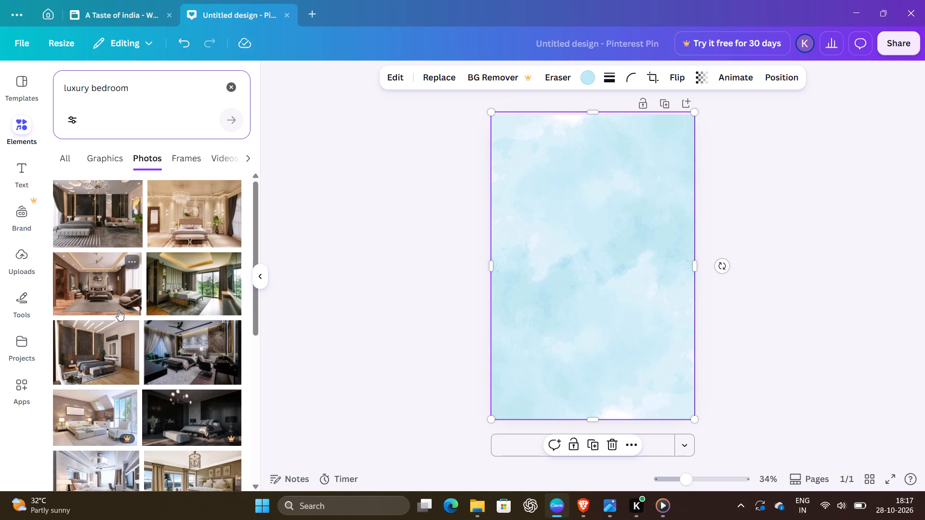
{"action": "scroll", "coordinate": [119, 310], "scroll_direction": "down", "scroll_amount": 3}
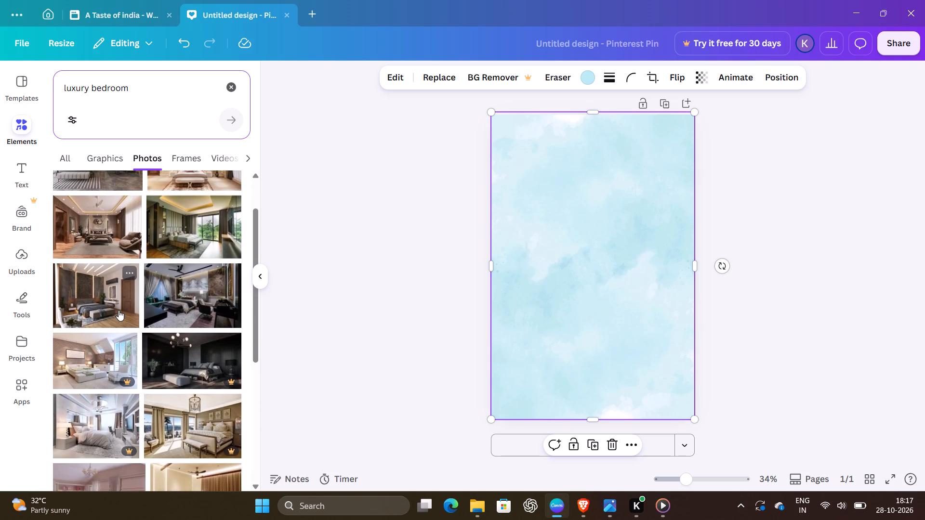
{"action": "scroll", "coordinate": [119, 310], "scroll_direction": "down", "scroll_amount": 4}
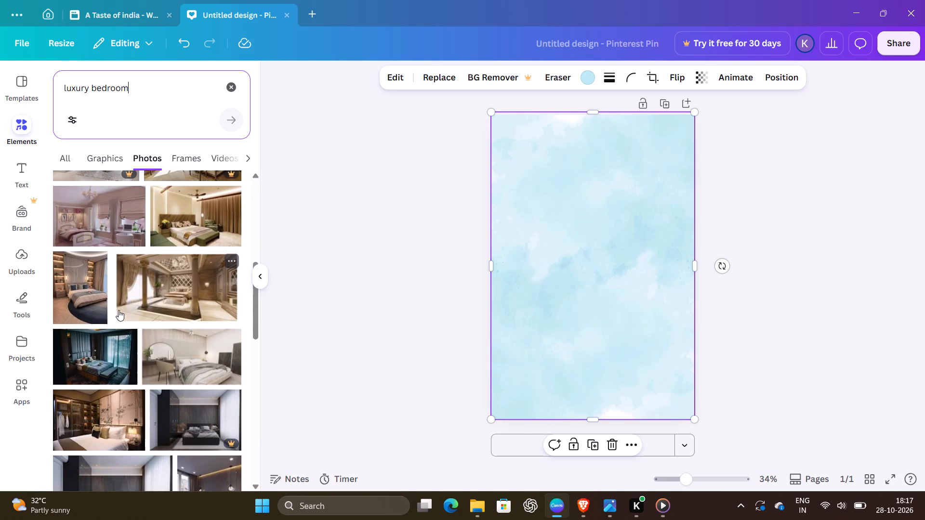
{"action": "scroll", "coordinate": [119, 310], "scroll_direction": "down", "scroll_amount": 2}
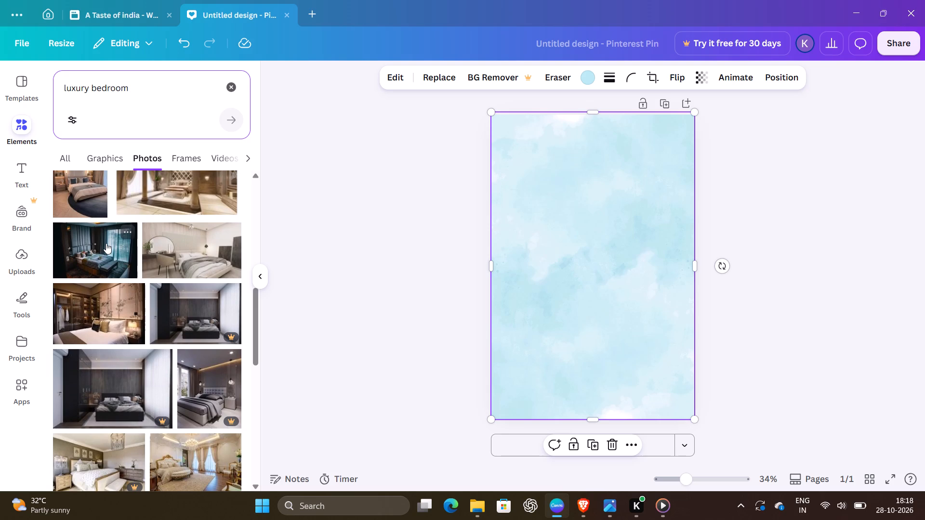
{"action": "left_click", "coordinate": [106, 243]}
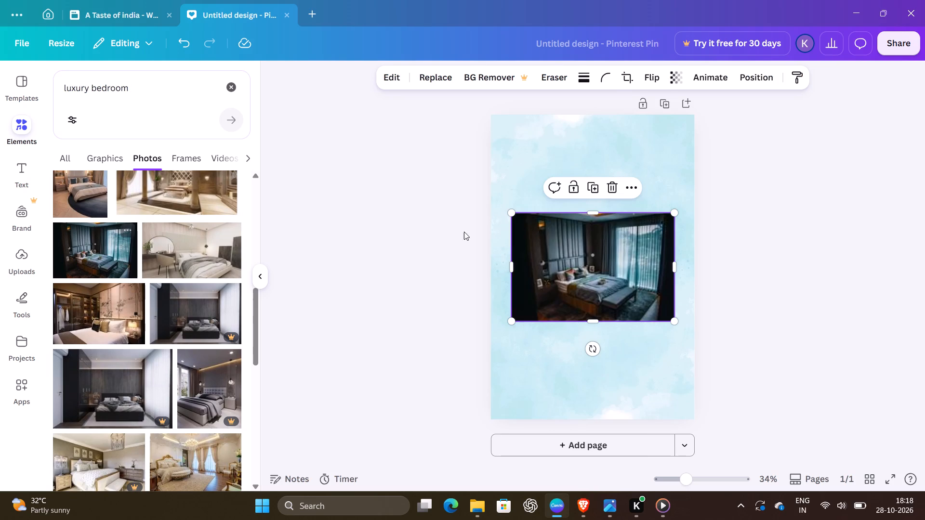
Place the bedroom photo in the page's top-left corner and shrink it to about two thirds of the page width.
{"action": "left_click", "coordinate": [678, 264]}
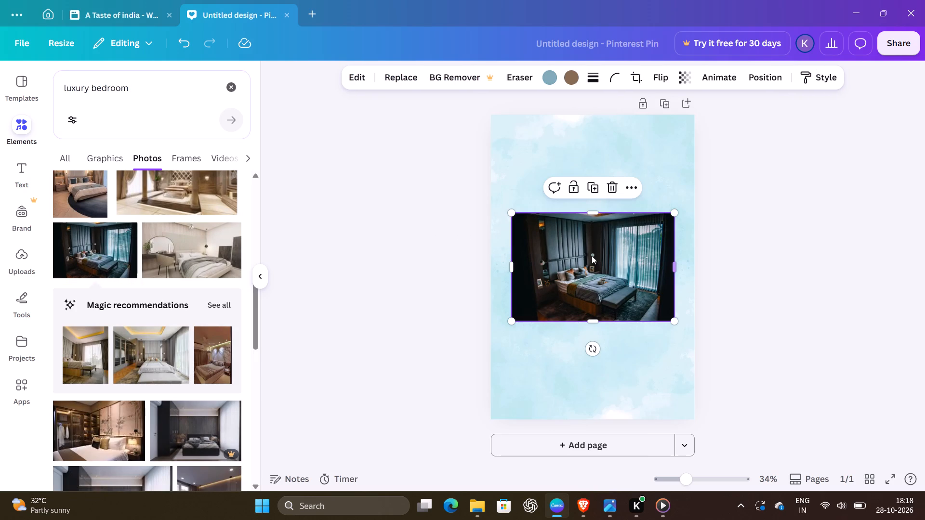
{"action": "left_click_drag", "start_coordinate": [589, 255], "coordinate": [568, 155]}
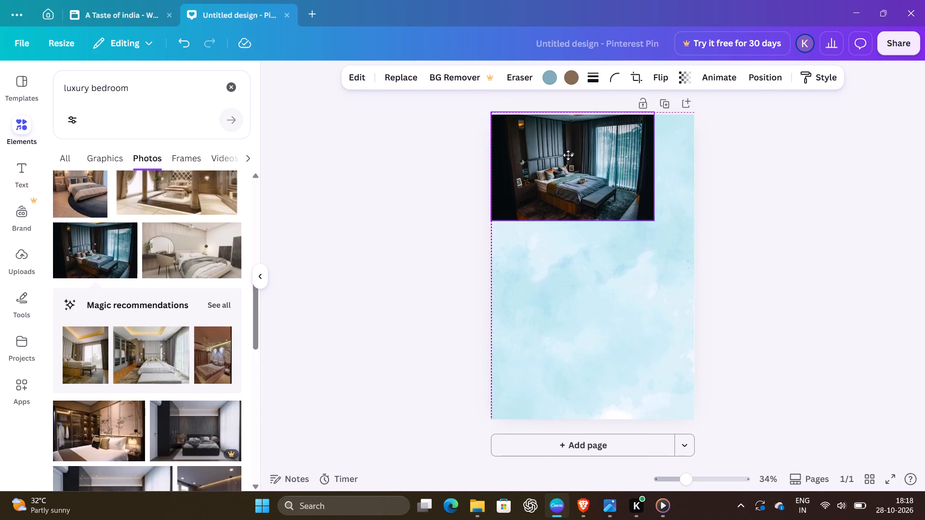
{"action": "left_click_drag", "start_coordinate": [568, 155], "coordinate": [571, 160]}
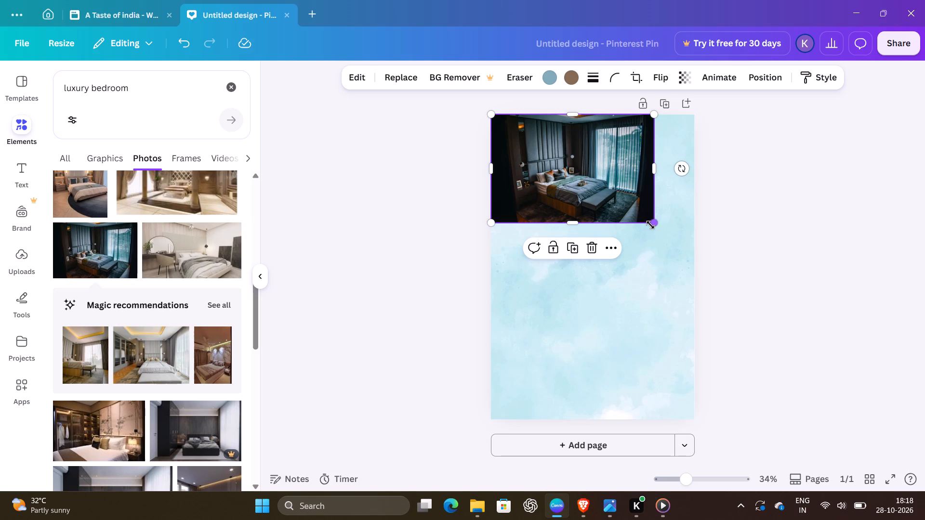
{"action": "left_click_drag", "start_coordinate": [651, 225], "coordinate": [631, 206]}
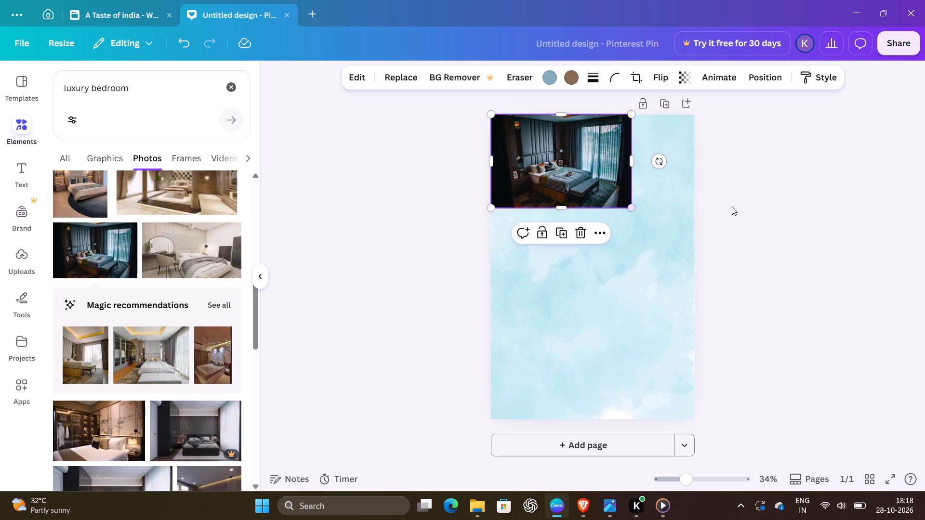
{"action": "left_click", "coordinate": [732, 207]}
Search the elements for "night lamps" and add the photo of the glowing hanging lantern to the page.
{"action": "left_click", "coordinate": [233, 91]}
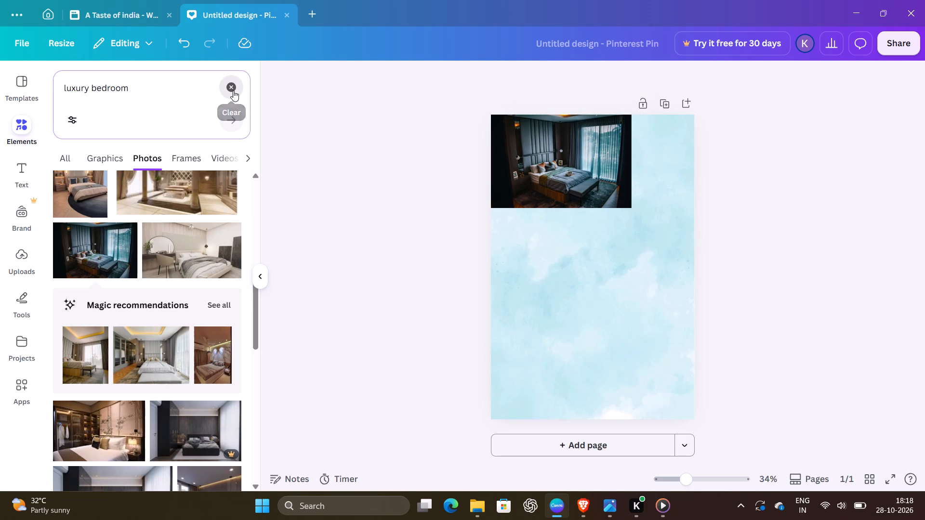
{"action": "left_click", "coordinate": [141, 81]}
{"action": "type", "text": "night lamps"}
{"action": "key", "text": "Return"}
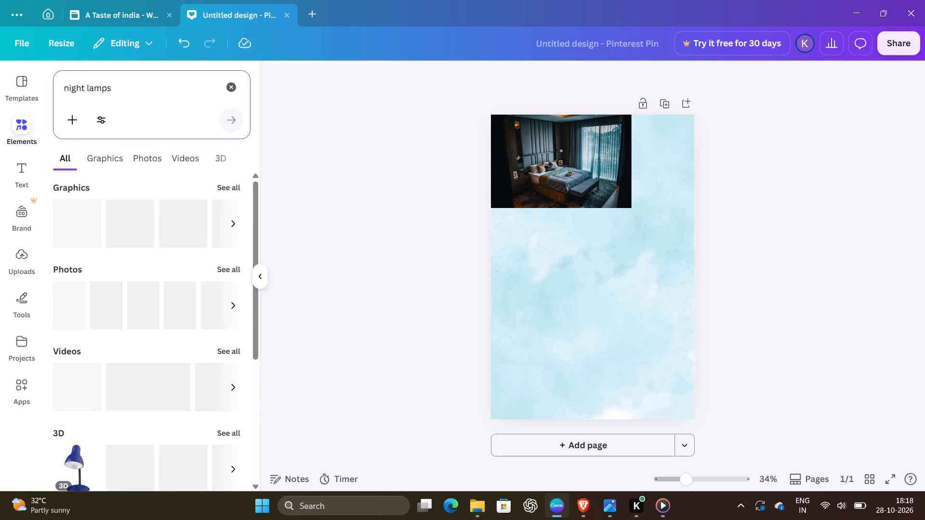
{"action": "scroll", "coordinate": [115, 316], "scroll_direction": "down", "scroll_amount": 1}
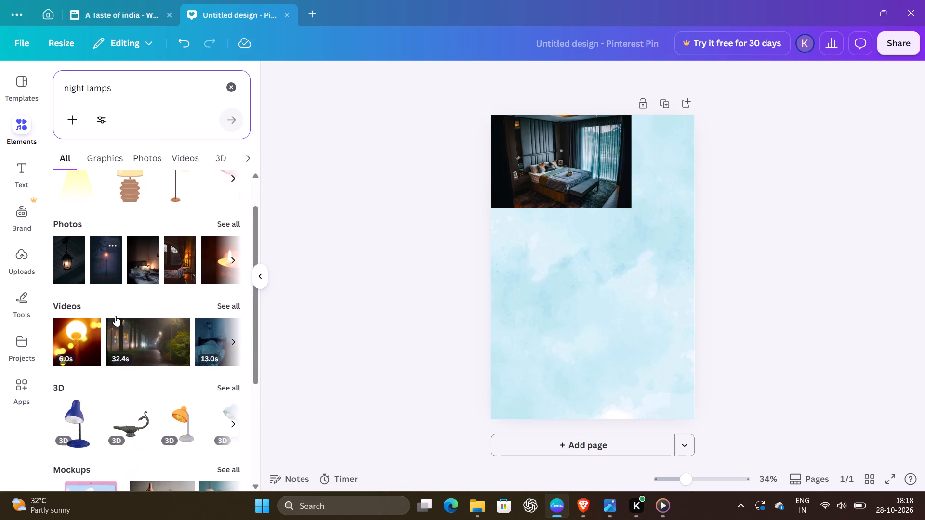
{"action": "scroll", "coordinate": [115, 316], "scroll_direction": "down", "scroll_amount": 1}
{"action": "left_click", "coordinate": [70, 268]}
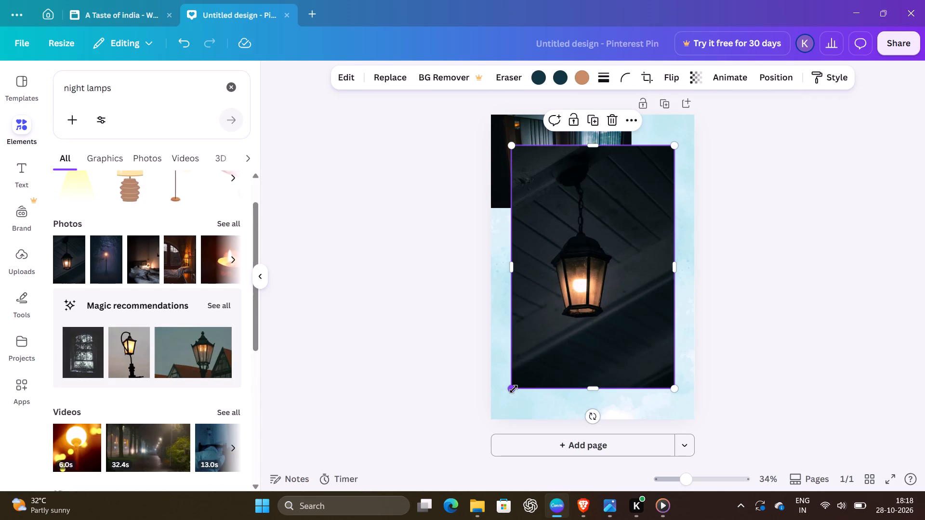
Shrink the lantern photo into the page's top-right corner, leaving a narrow gap beside the bedroom photo and matching its bottom edge.
{"action": "left_click_drag", "start_coordinate": [514, 389], "coordinate": [634, 236]}
{"action": "left_click_drag", "start_coordinate": [656, 184], "coordinate": [674, 150]}
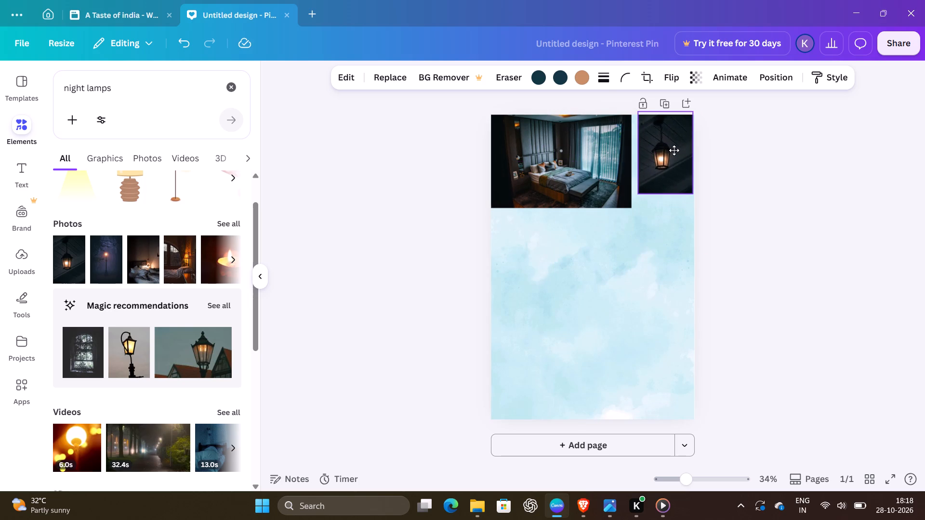
{"action": "left_click_drag", "start_coordinate": [674, 150], "coordinate": [674, 156]}
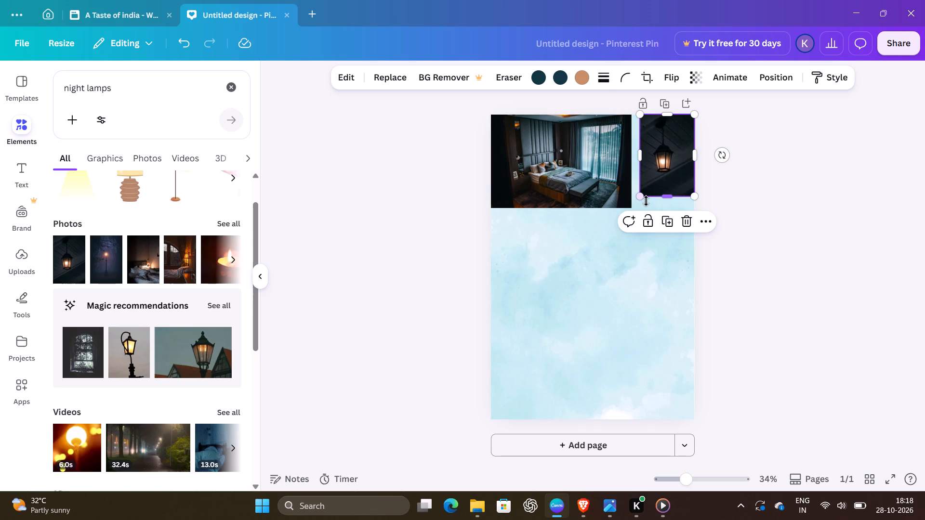
{"action": "left_click_drag", "start_coordinate": [639, 193], "coordinate": [636, 197]}
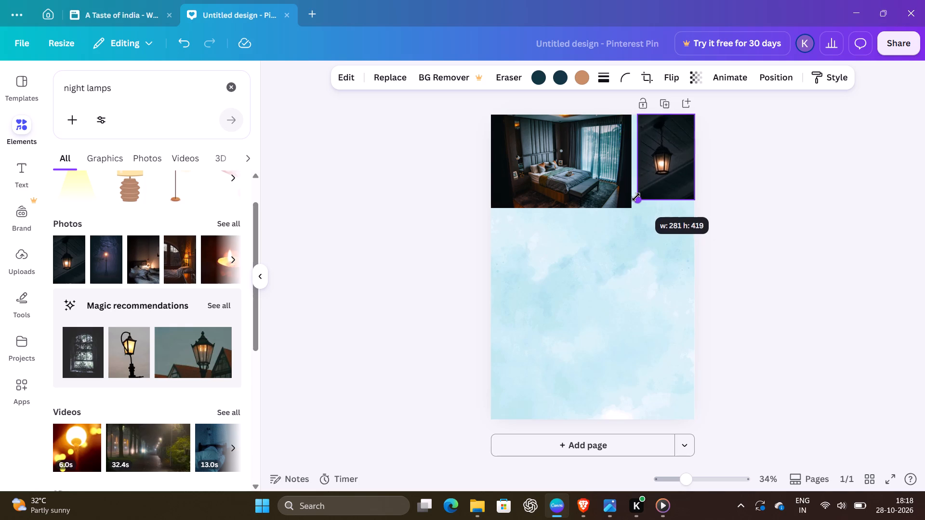
{"action": "left_click_drag", "start_coordinate": [636, 197], "coordinate": [634, 198]}
{"action": "left_click_drag", "start_coordinate": [656, 204], "coordinate": [656, 212]}
{"action": "left_click", "coordinate": [753, 221]}
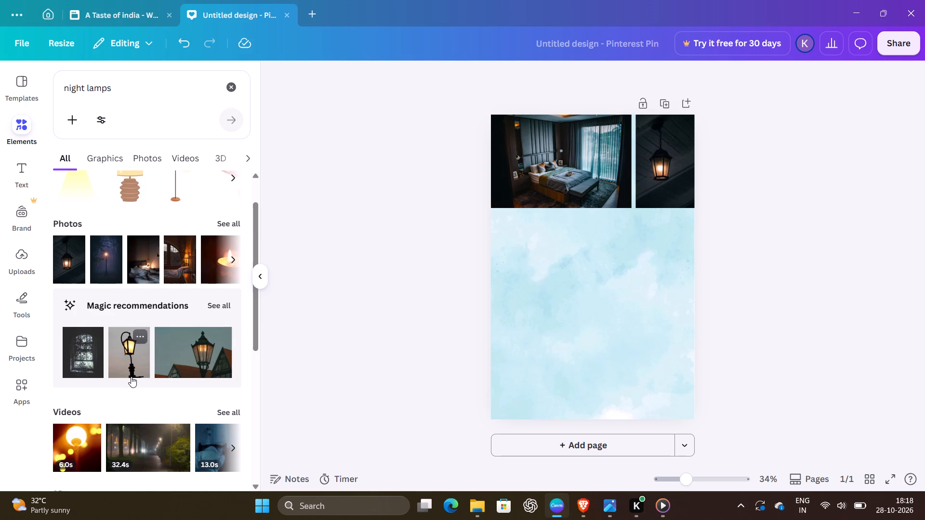
Search the elements for "blue chair" and show all the photo results.
{"action": "scroll", "coordinate": [131, 377], "scroll_direction": "down", "scroll_amount": 7}
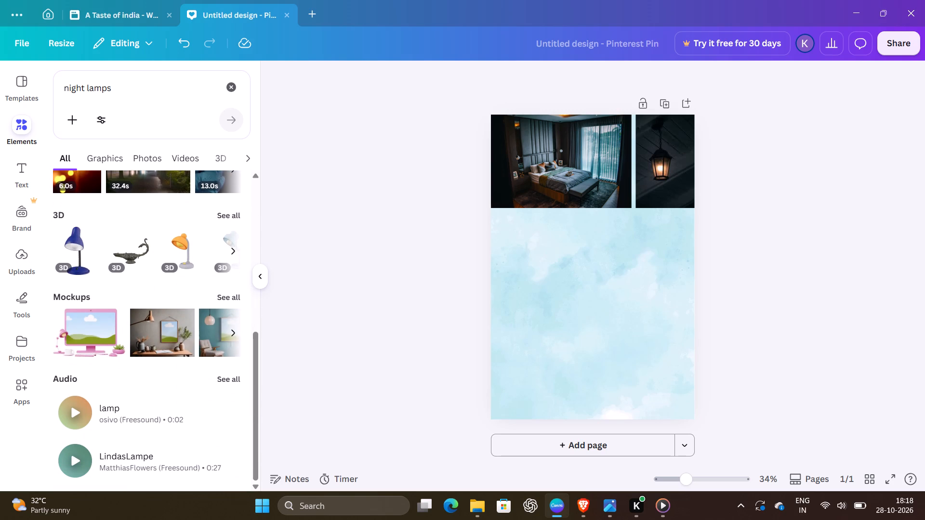
{"action": "left_click_drag", "start_coordinate": [120, 79], "coordinate": [133, 96]}
{"action": "left_click", "coordinate": [133, 96]}
{"action": "left_click_drag", "start_coordinate": [133, 96], "coordinate": [124, 90]}
{"action": "left_click", "coordinate": [124, 90]}
{"action": "left_click_drag", "start_coordinate": [124, 90], "coordinate": [41, 98]}
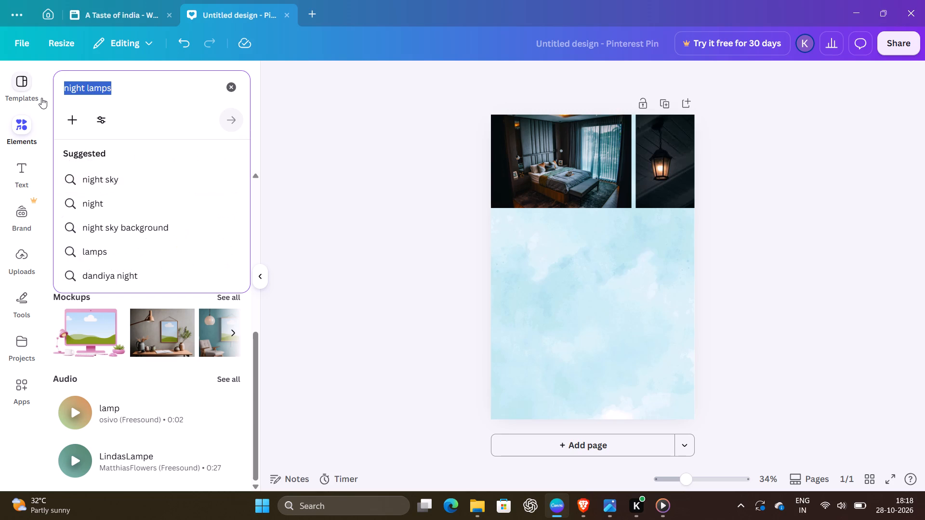
{"action": "type", "text": "blue chair"}
{"action": "key", "text": "Return"}
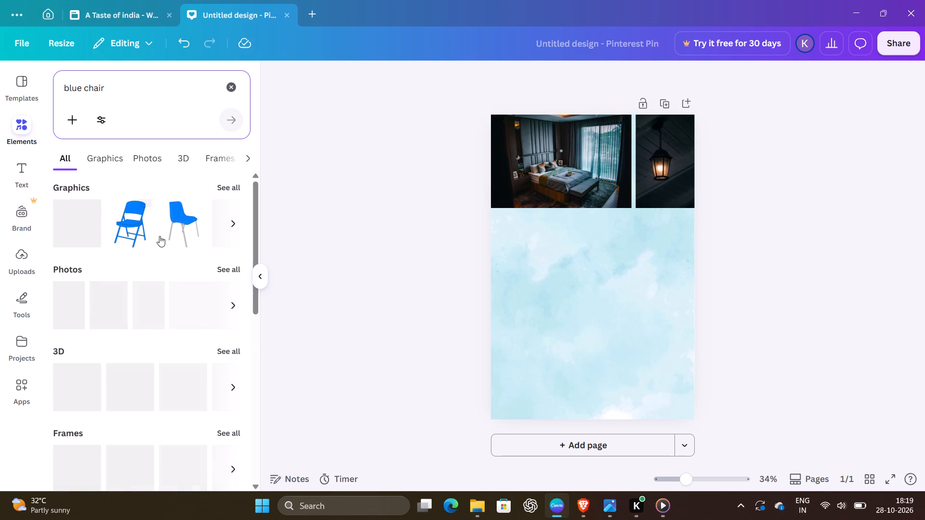
{"action": "scroll", "coordinate": [159, 236], "scroll_direction": "down", "scroll_amount": 1}
{"action": "scroll", "coordinate": [159, 236], "scroll_direction": "up", "scroll_amount": 1}
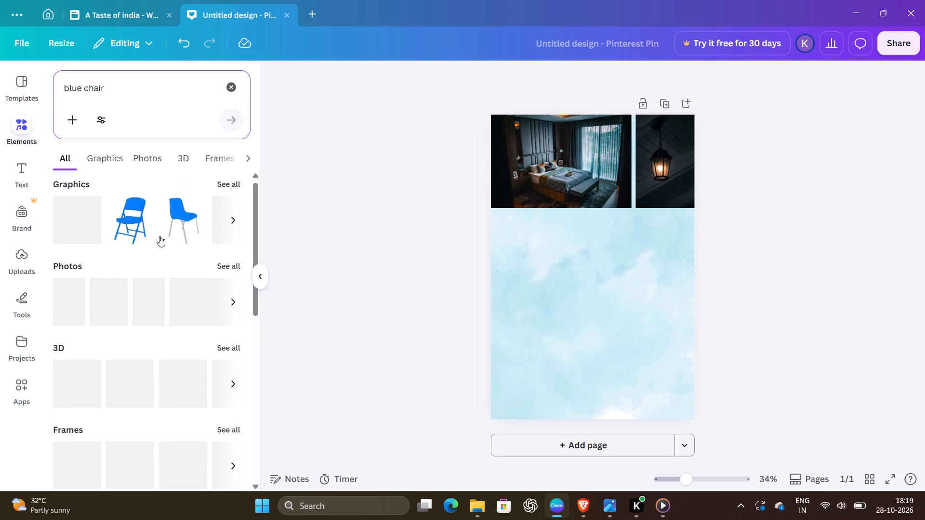
{"action": "left_click", "coordinate": [229, 266]}
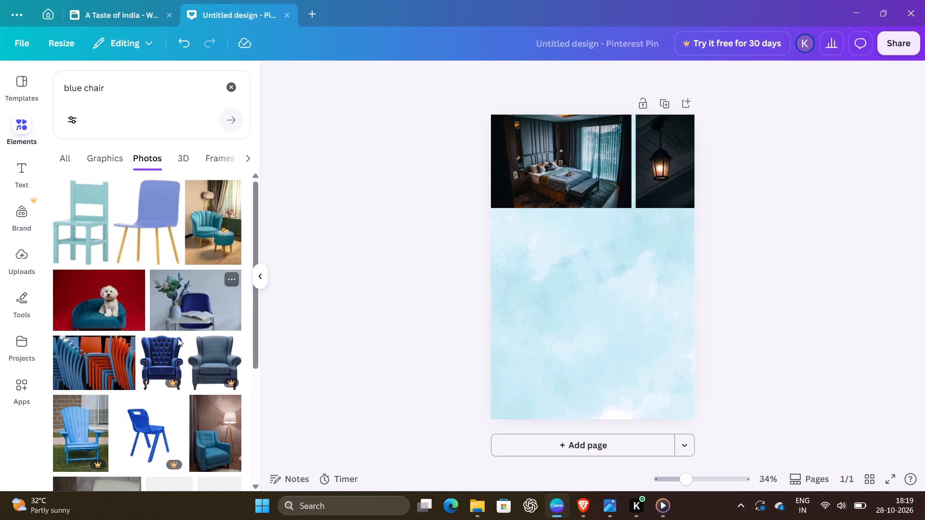
Add the photo of the navy blue chair with a flower vase and open book to the page.
{"action": "scroll", "coordinate": [160, 387], "scroll_direction": "down", "scroll_amount": 1}
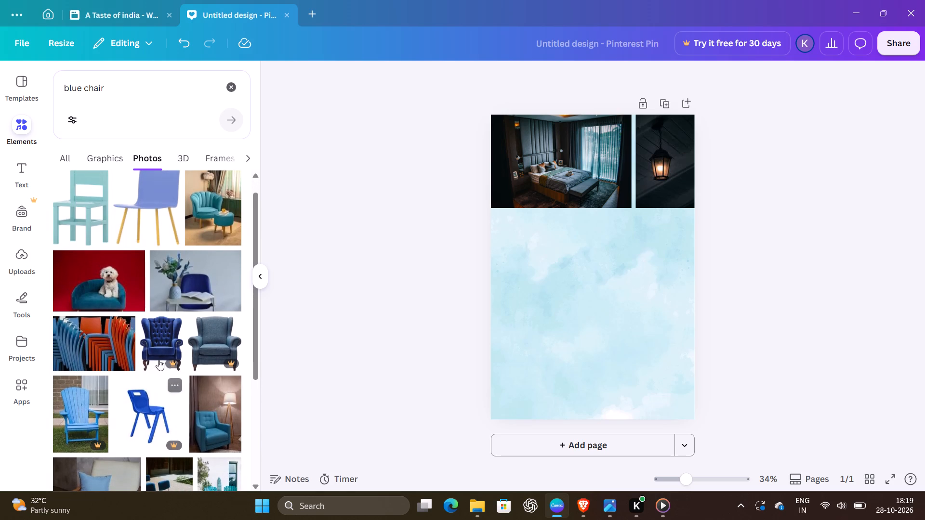
{"action": "scroll", "coordinate": [178, 290], "scroll_direction": "down", "scroll_amount": 3}
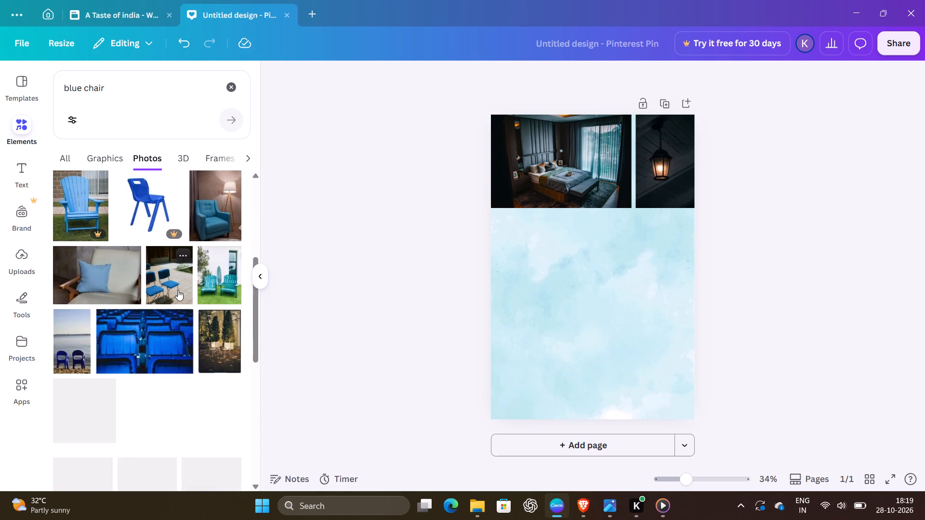
{"action": "scroll", "coordinate": [178, 290], "scroll_direction": "down", "scroll_amount": 2}
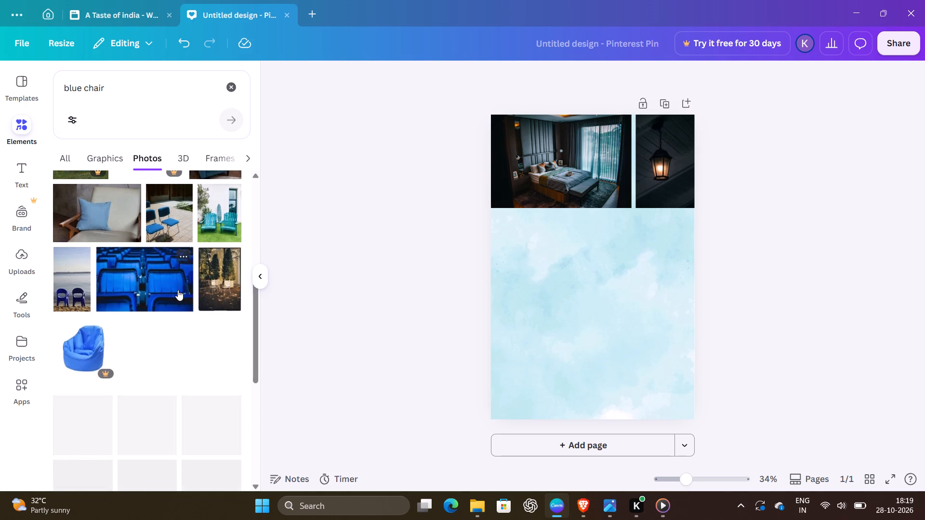
{"action": "scroll", "coordinate": [178, 290], "scroll_direction": "up", "scroll_amount": 4}
{"action": "scroll", "coordinate": [188, 234], "scroll_direction": "up", "scroll_amount": 1}
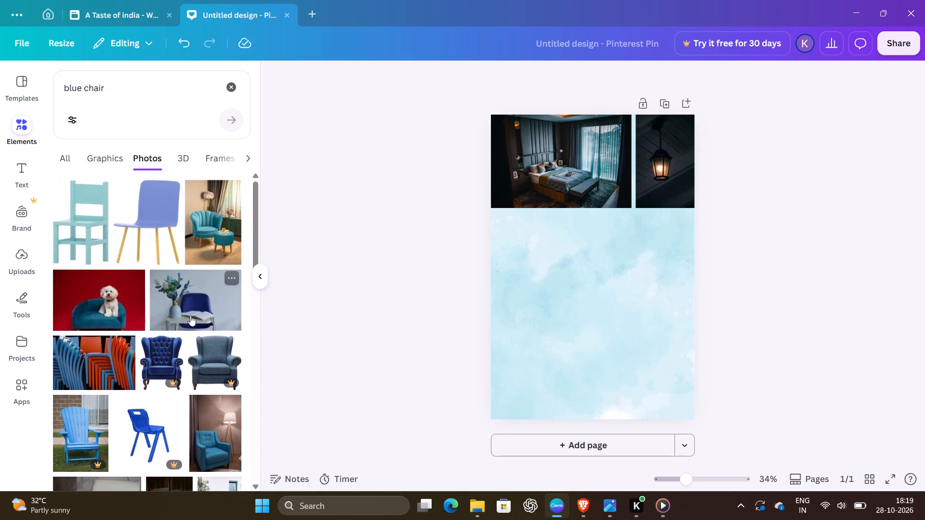
{"action": "left_click", "coordinate": [190, 315]}
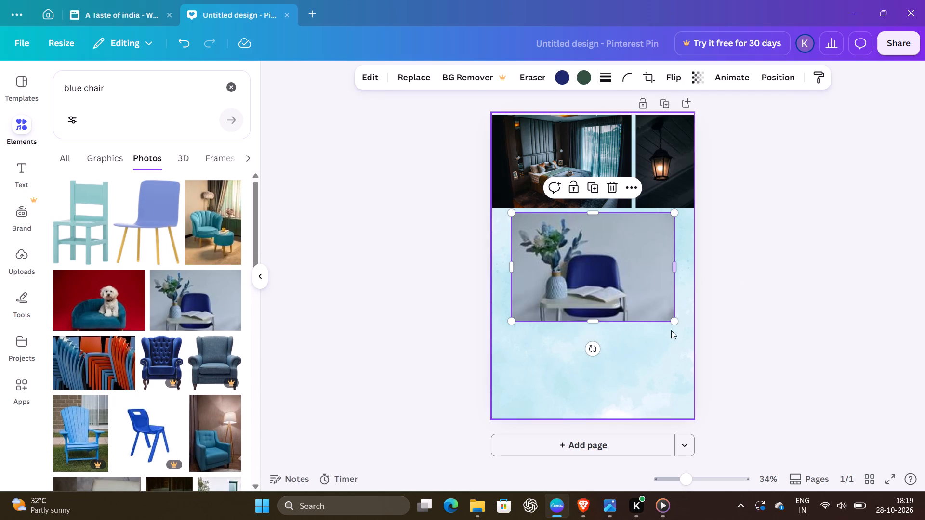
Shrink the blue chair photo and place it below the bedroom and lantern photos, slightly overlapping their bottom edges.
{"action": "left_click_drag", "start_coordinate": [675, 318], "coordinate": [610, 269]}
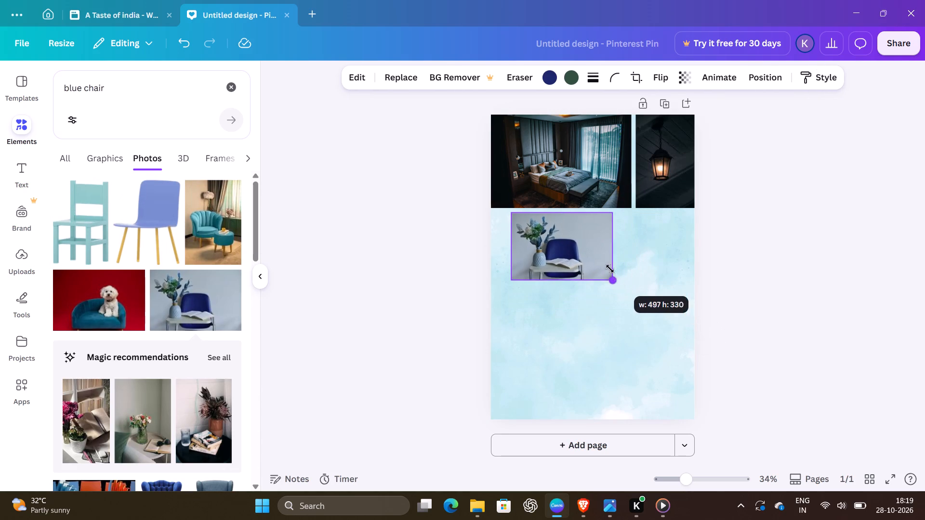
{"action": "left_click_drag", "start_coordinate": [610, 269], "coordinate": [605, 263]}
{"action": "left_click_drag", "start_coordinate": [565, 240], "coordinate": [632, 236]}
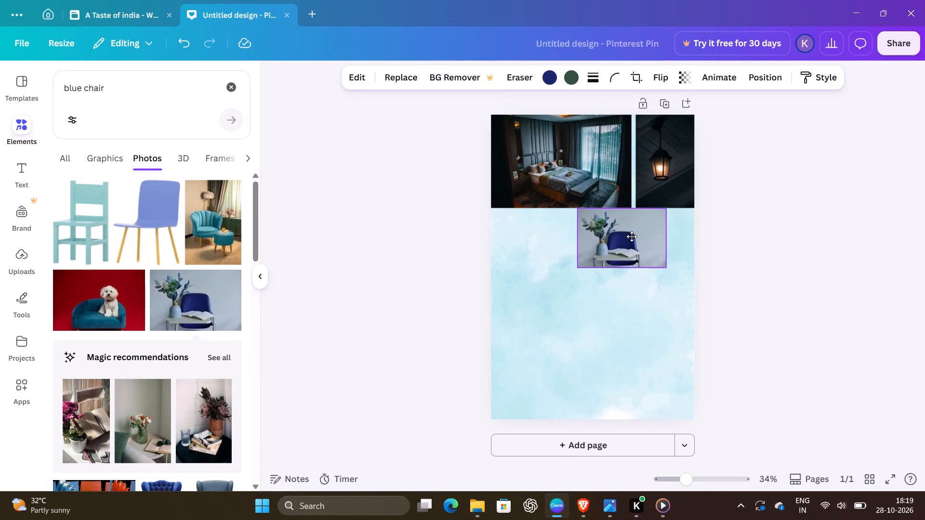
{"action": "left_click_drag", "start_coordinate": [632, 236], "coordinate": [659, 229]}
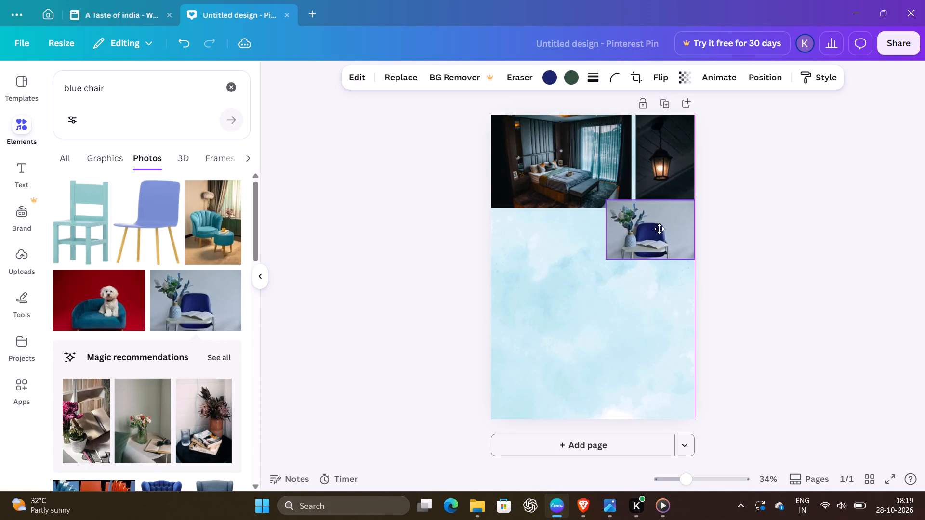
{"action": "left_click_drag", "start_coordinate": [659, 229], "coordinate": [632, 232]}
{"action": "left_click", "coordinate": [632, 232]}
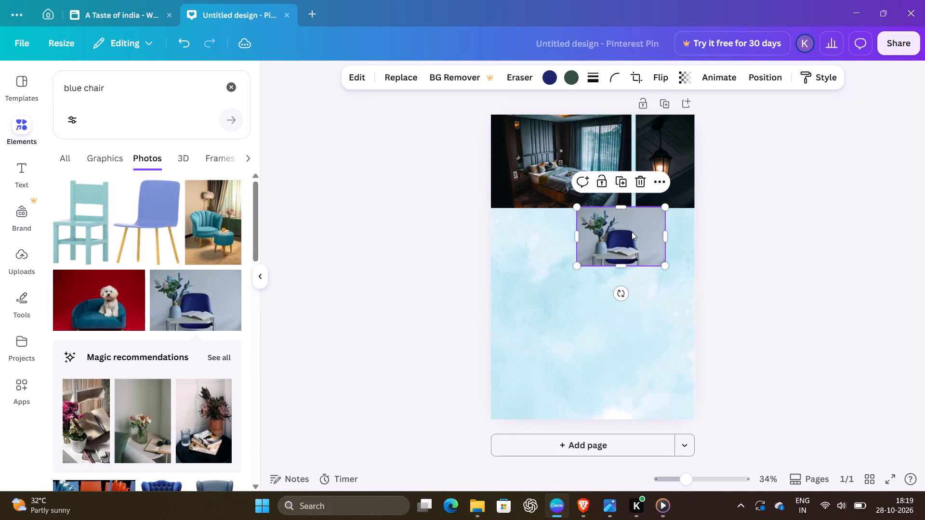
{"action": "left_click_drag", "start_coordinate": [632, 232], "coordinate": [636, 224]}
{"action": "left_click", "coordinate": [636, 224]}
{"action": "left_click_drag", "start_coordinate": [636, 224], "coordinate": [641, 218]}
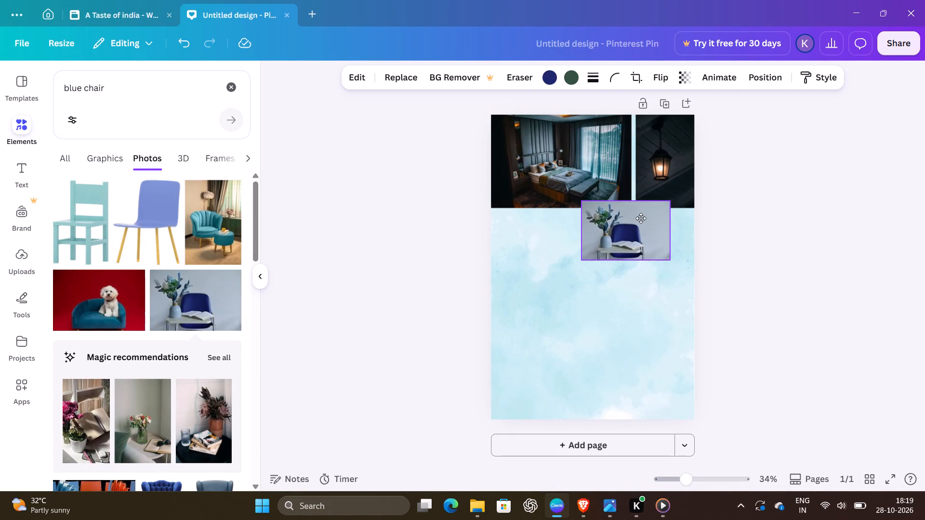
{"action": "left_click_drag", "start_coordinate": [641, 218], "coordinate": [642, 220]}
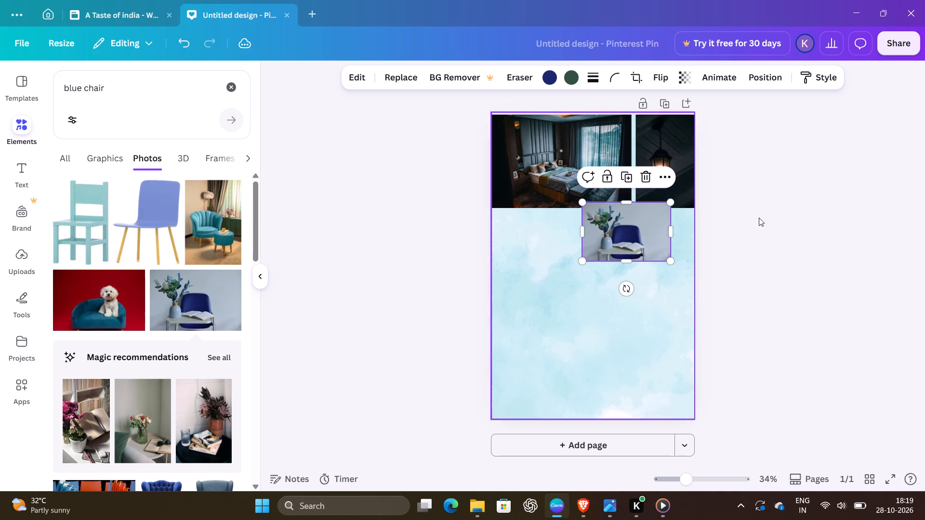
{"action": "left_click", "coordinate": [762, 218]}
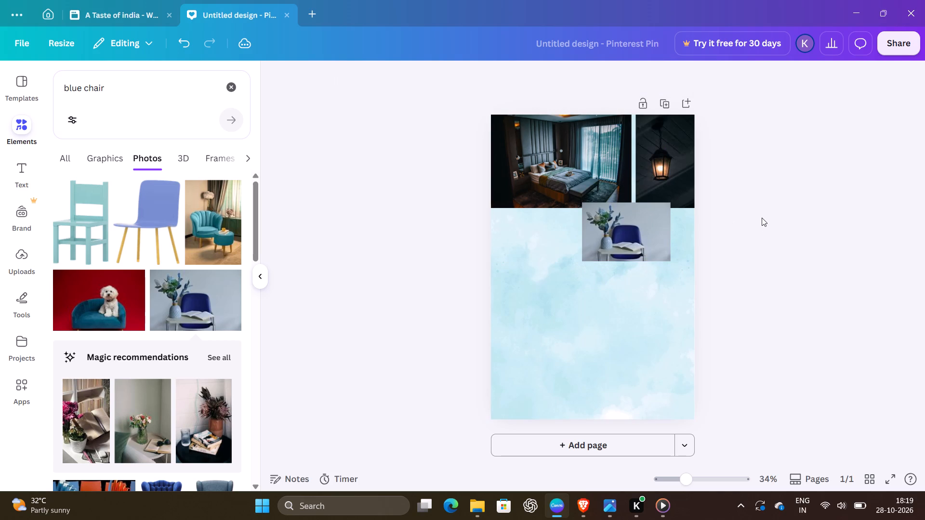
Look through the remaining "blue chair" photo results for another picture for the collage.
{"action": "left_click", "coordinate": [138, 75]}
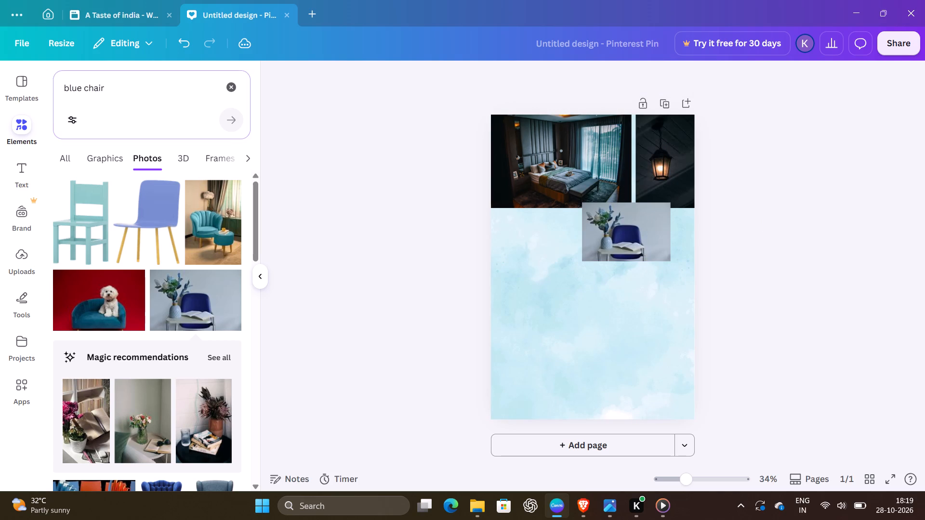
{"action": "left_click_drag", "start_coordinate": [138, 75], "coordinate": [166, 462]}
{"action": "scroll", "coordinate": [166, 462], "scroll_direction": "down", "scroll_amount": 6}
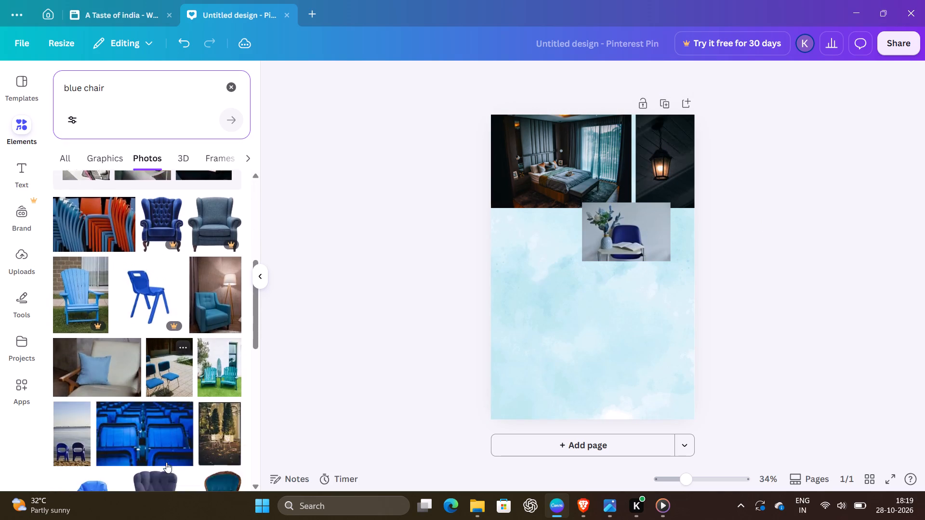
{"action": "scroll", "coordinate": [166, 462], "scroll_direction": "down", "scroll_amount": 6}
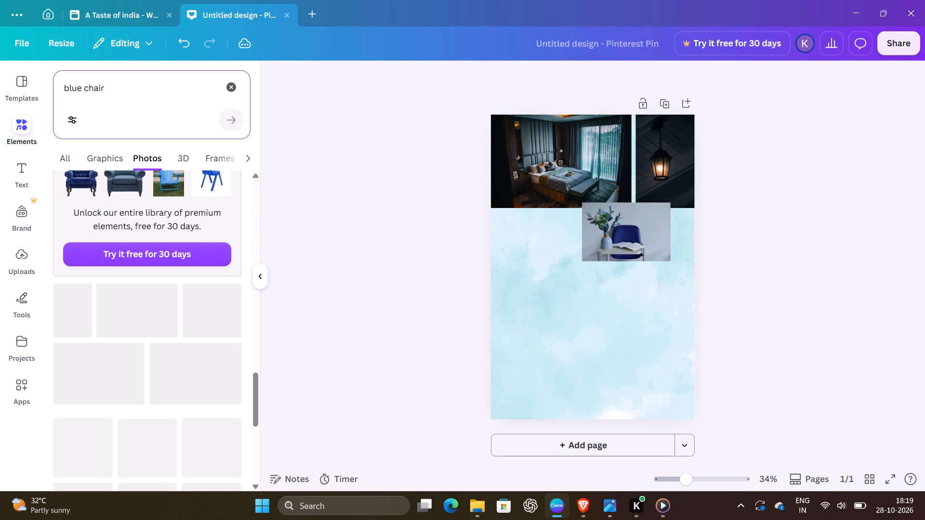
Clear the search and browse the trending images in the Photos category for another collage picture.
{"action": "left_click", "coordinate": [229, 88]}
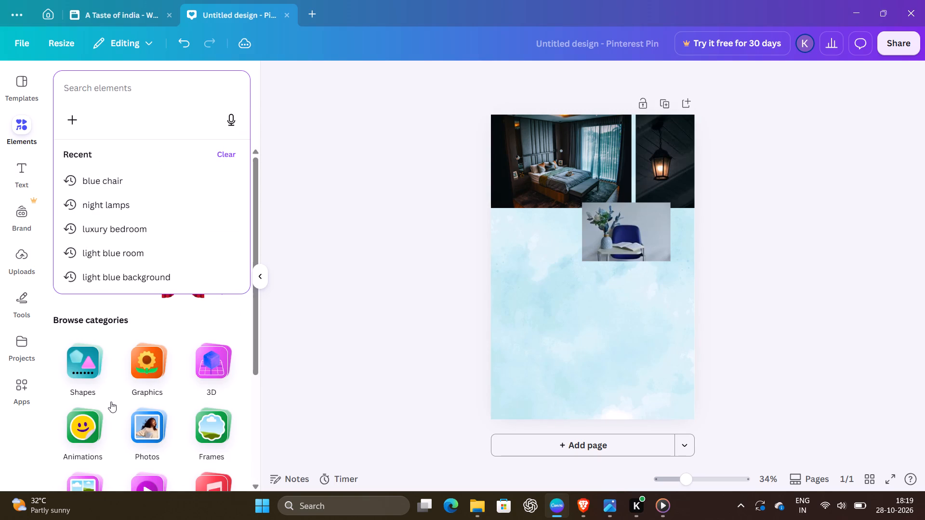
{"action": "left_click", "coordinate": [140, 420]}
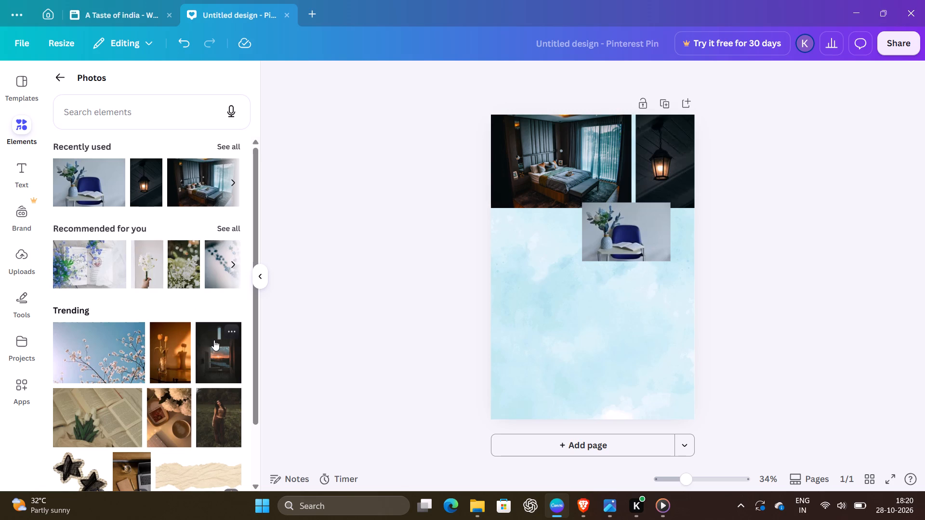
{"action": "scroll", "coordinate": [214, 340], "scroll_direction": "down", "scroll_amount": 4}
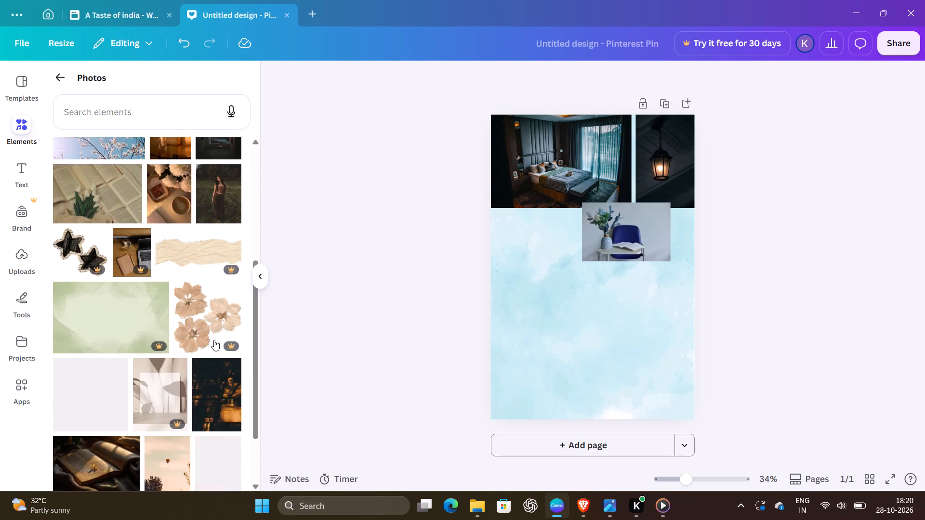
{"action": "scroll", "coordinate": [214, 340], "scroll_direction": "down", "scroll_amount": 2}
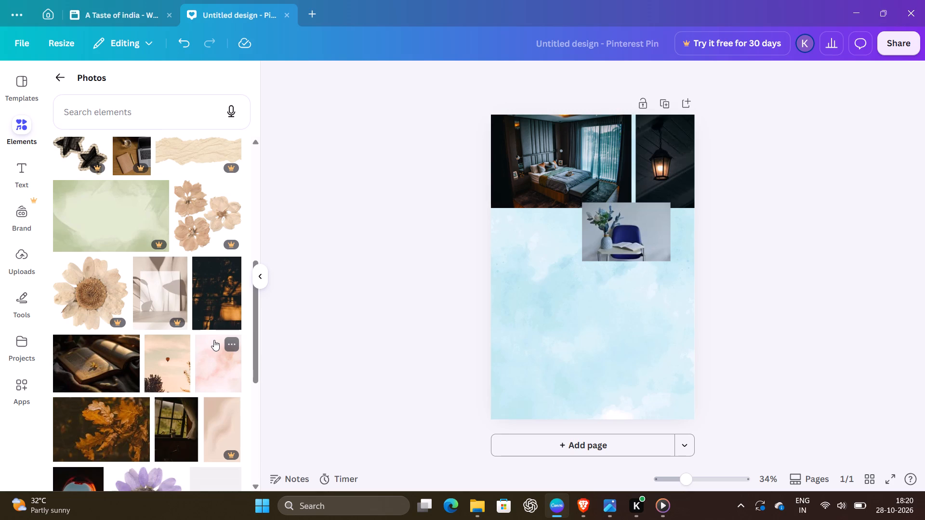
{"action": "scroll", "coordinate": [214, 340], "scroll_direction": "down", "scroll_amount": 7}
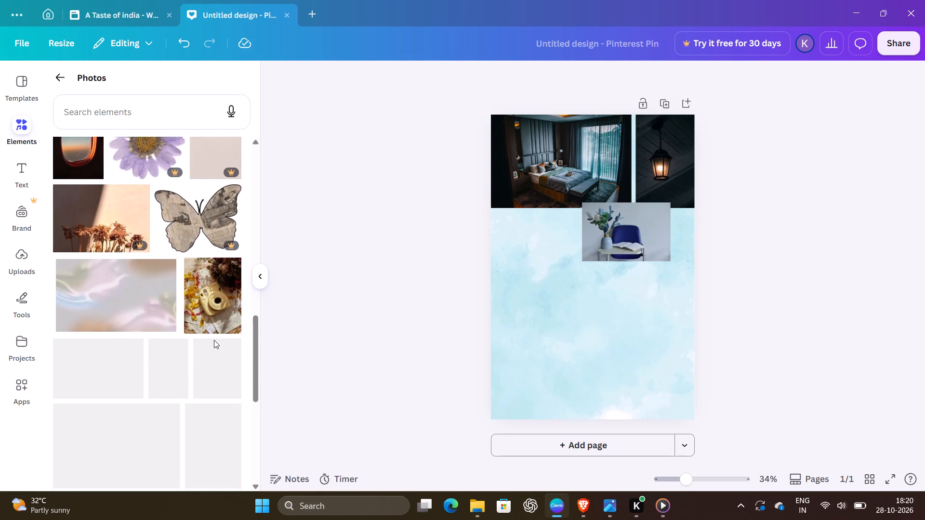
{"action": "scroll", "coordinate": [214, 340], "scroll_direction": "up", "scroll_amount": 1}
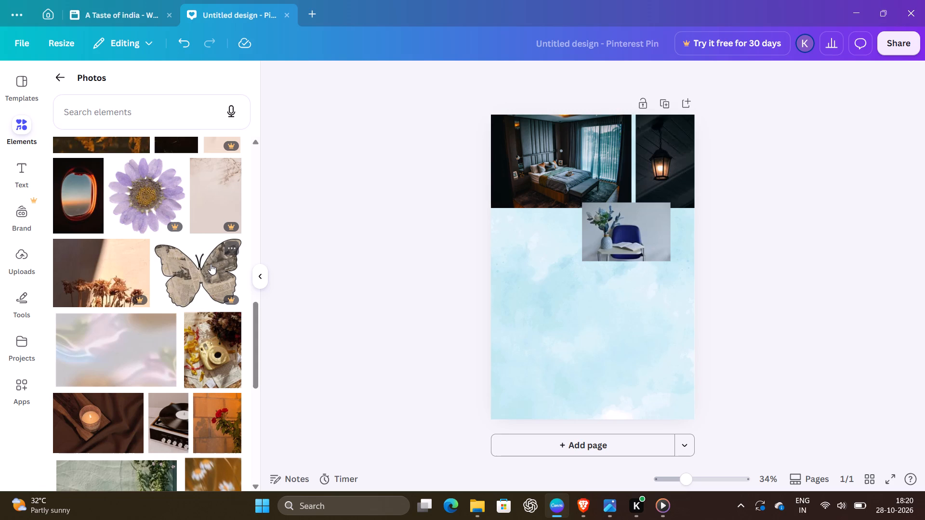
{"action": "right_click_drag", "start_coordinate": [211, 264], "coordinate": [172, 289]}
{"action": "scroll", "coordinate": [172, 289], "scroll_direction": "down", "scroll_amount": 3}
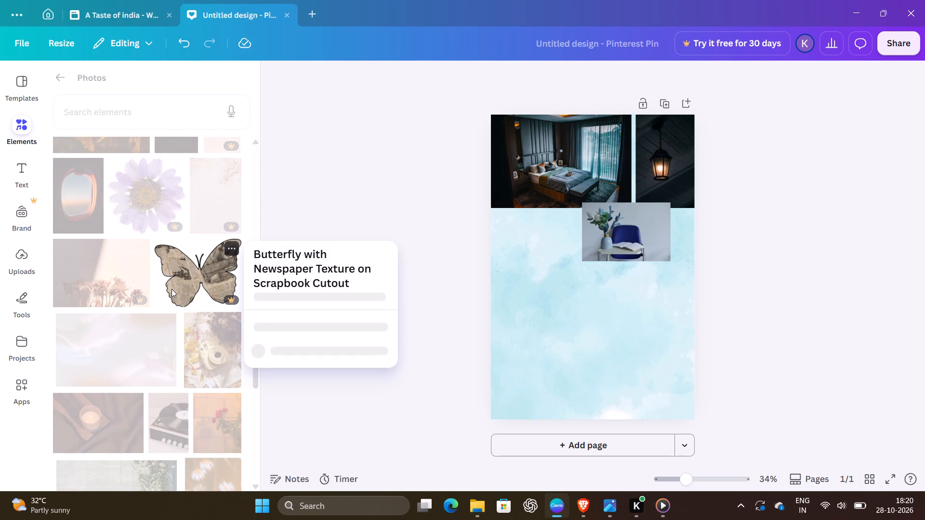
{"action": "left_click", "coordinate": [346, 208]}
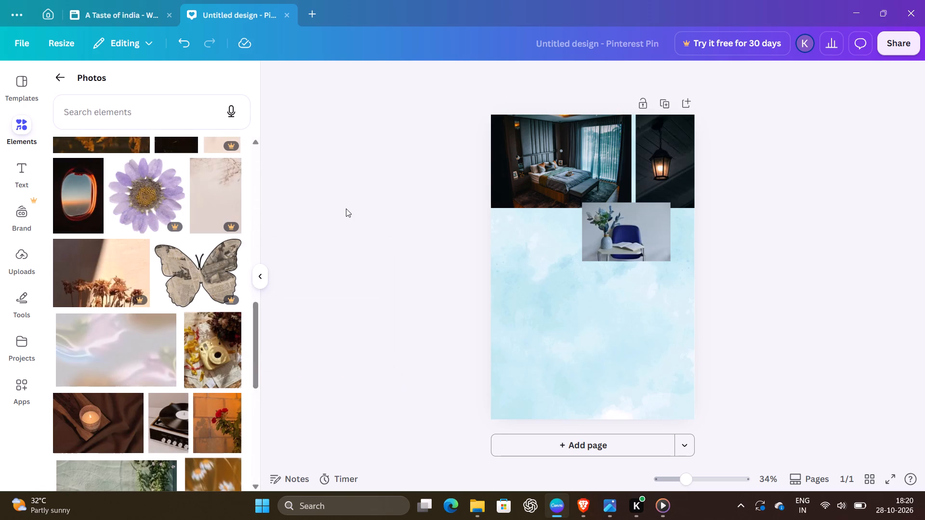
{"action": "scroll", "coordinate": [346, 208], "scroll_direction": "down", "scroll_amount": 2}
{"action": "scroll", "coordinate": [203, 376], "scroll_direction": "down", "scroll_amount": 4}
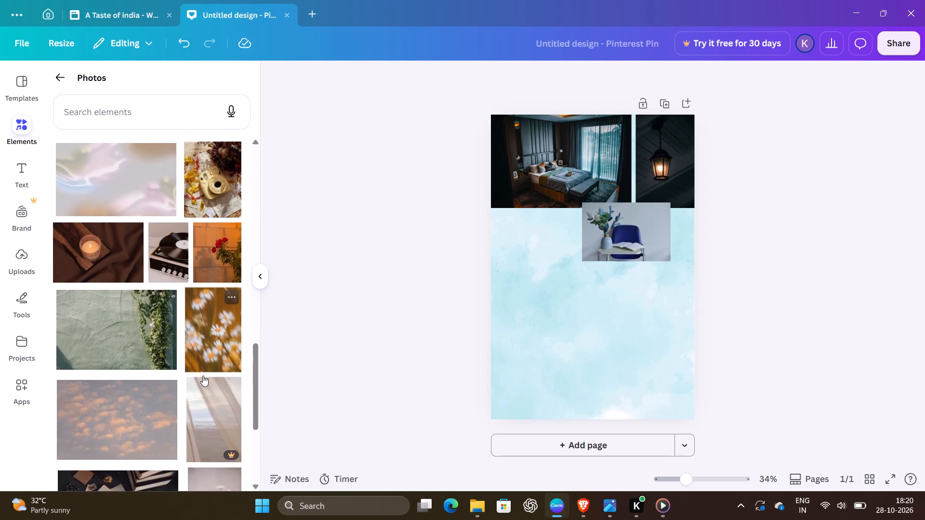
{"action": "scroll", "coordinate": [203, 376], "scroll_direction": "down", "scroll_amount": 3}
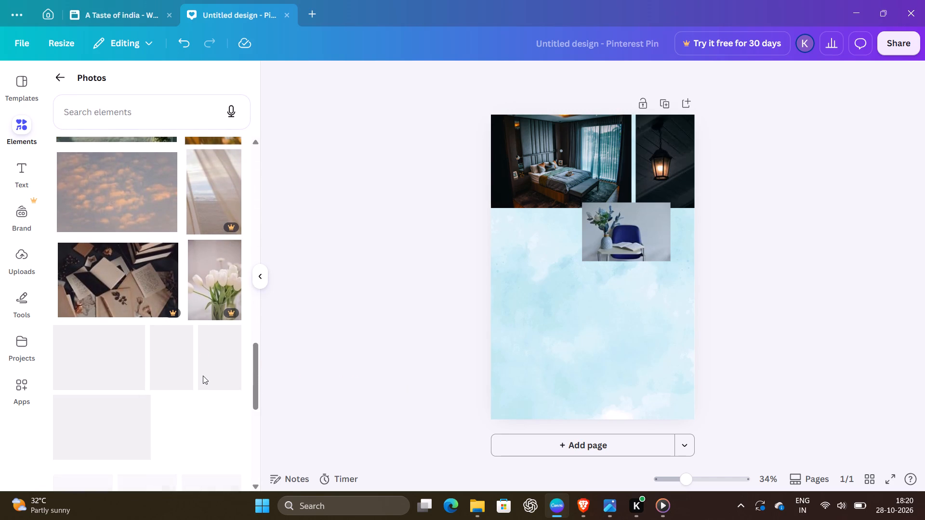
{"action": "scroll", "coordinate": [203, 376], "scroll_direction": "down", "scroll_amount": 3}
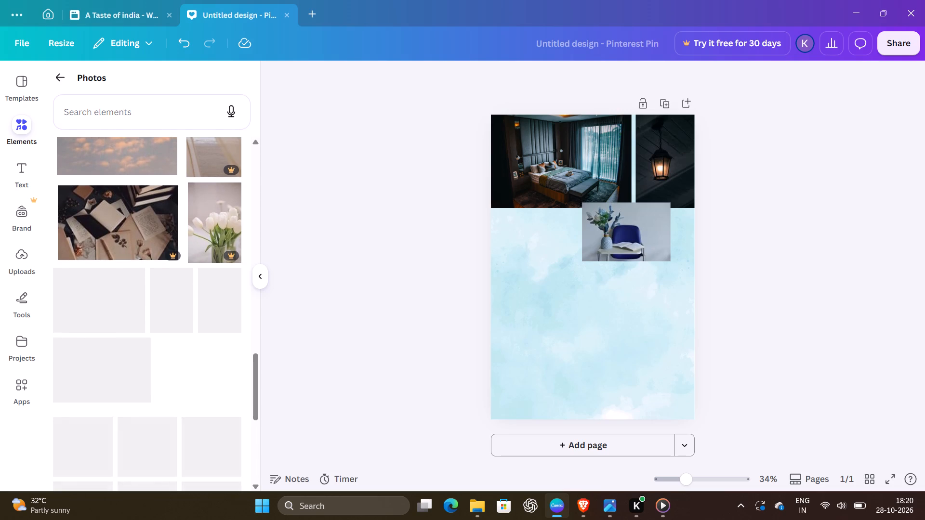
Search the photos for "cozy night" and look through the results for a matching bedroom picture.
{"action": "left_click", "coordinate": [166, 117]}
{"action": "type", "text": "cozy night"}
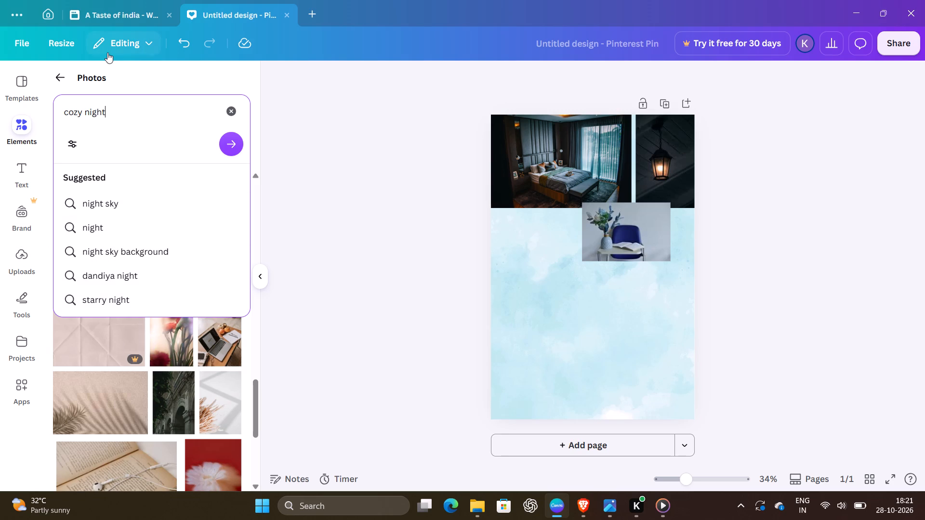
{"action": "key", "text": "Return"}
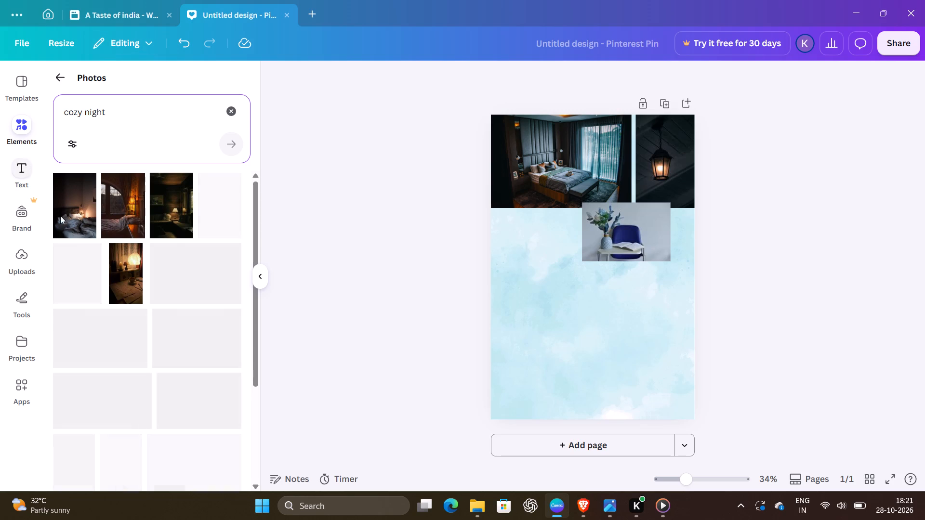
{"action": "scroll", "coordinate": [175, 243], "scroll_direction": "down", "scroll_amount": 1}
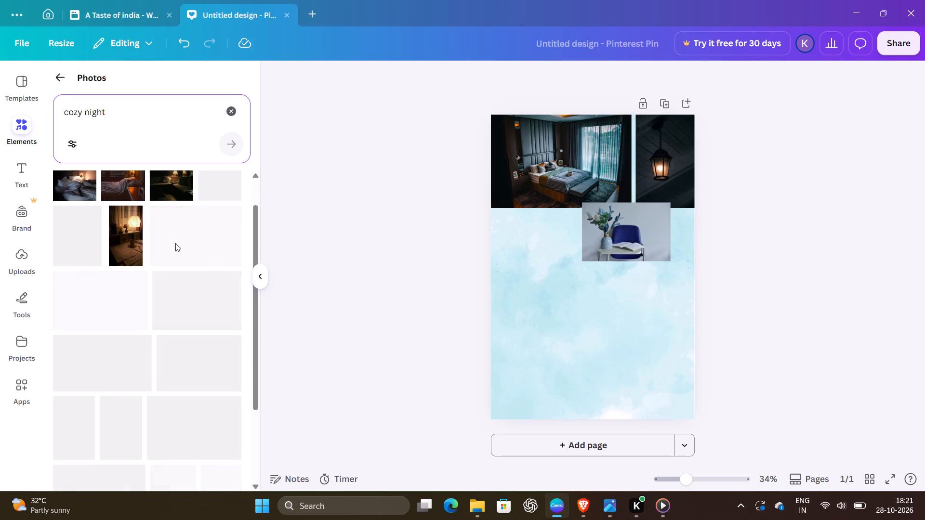
{"action": "scroll", "coordinate": [175, 243], "scroll_direction": "down", "scroll_amount": 1}
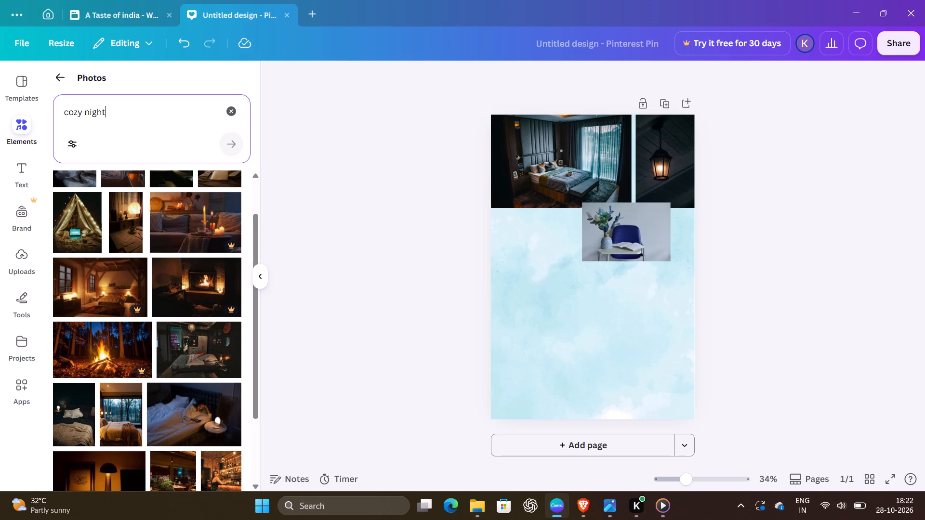
Change the photo search to "cozy lights".
{"action": "left_click_drag", "start_coordinate": [111, 109], "coordinate": [83, 112]}
{"action": "left_click_drag", "start_coordinate": [83, 112], "coordinate": [85, 112]}
{"action": "type", "text": "lights"}
{"action": "key", "text": "Return"}
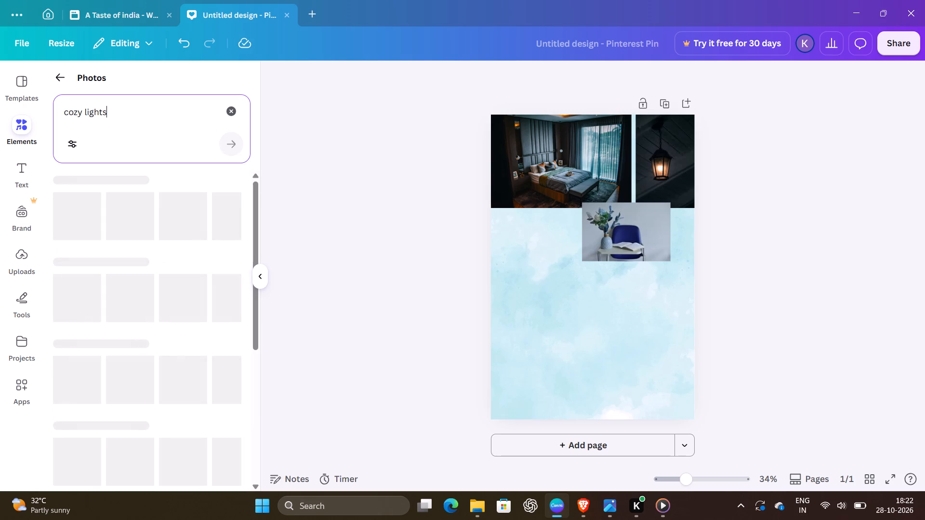
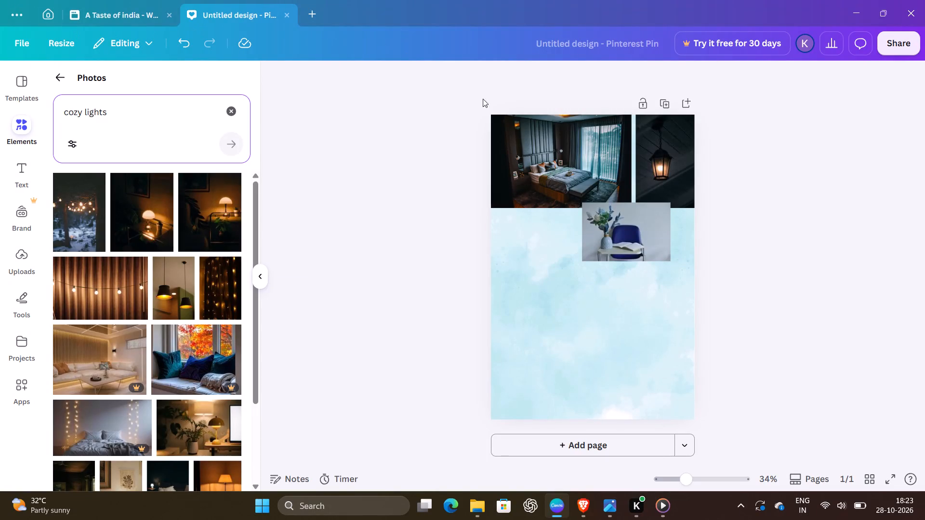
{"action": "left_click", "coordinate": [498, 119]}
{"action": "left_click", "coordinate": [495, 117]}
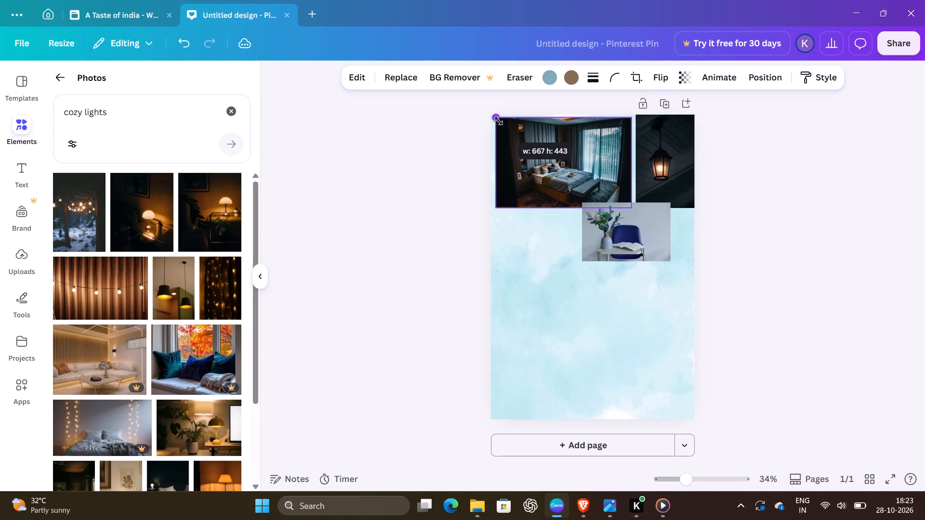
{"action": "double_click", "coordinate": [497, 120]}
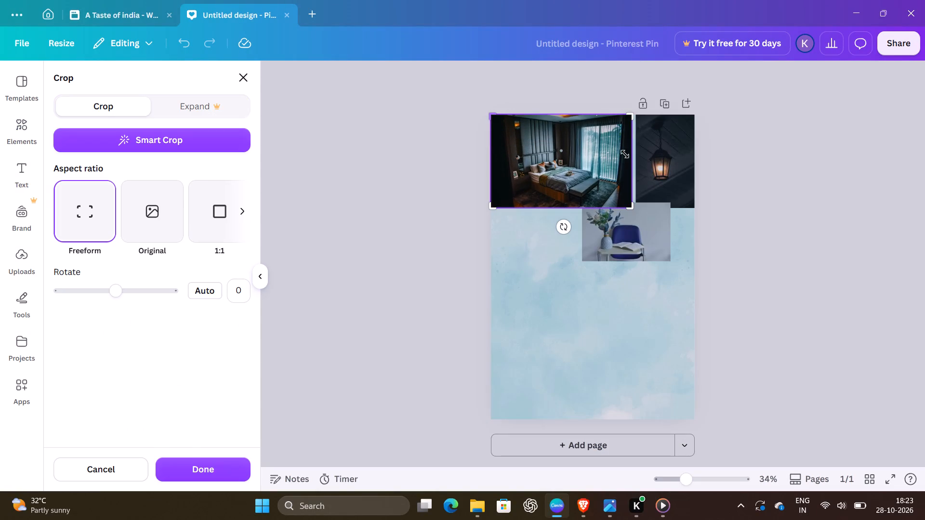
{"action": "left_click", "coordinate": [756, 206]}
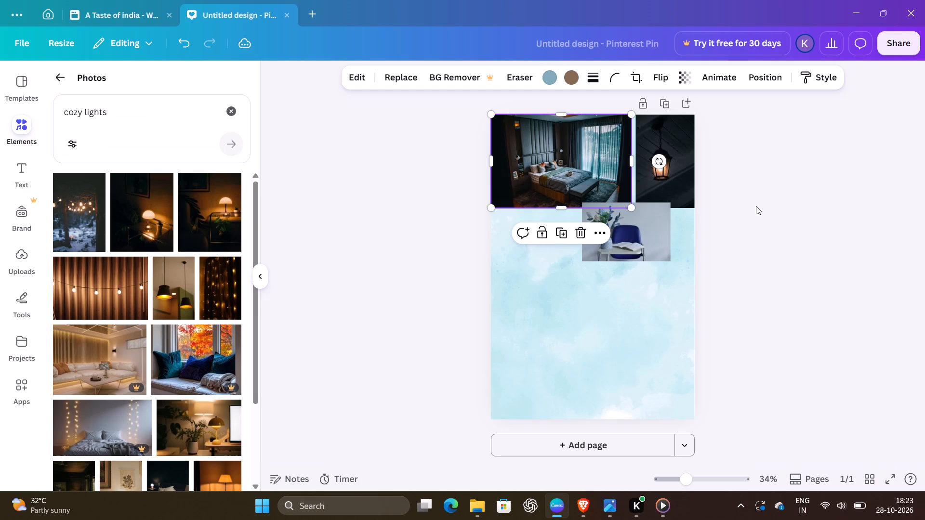
Shrink the bedroom photo from its upper-left corner to about 667 × 443, leaving a narrow margin at the page's top and left edges.
{"action": "left_click", "coordinate": [586, 128]}
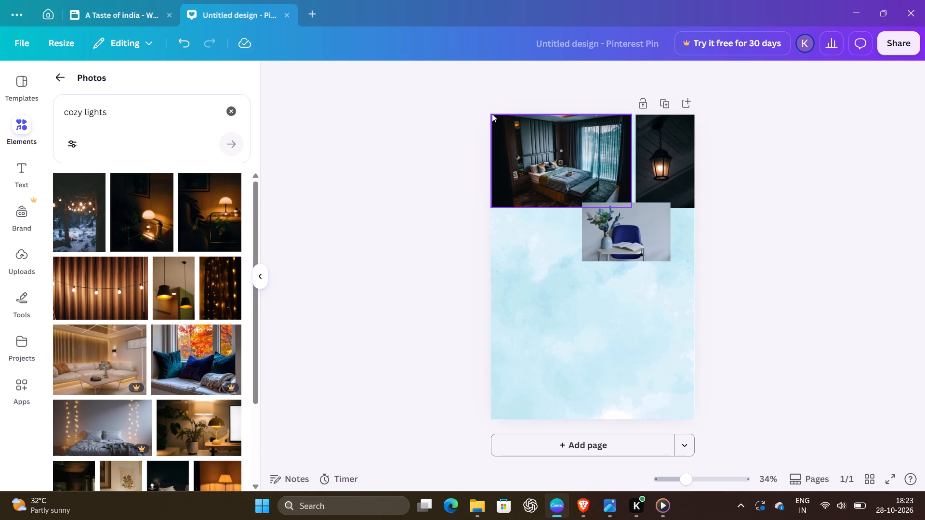
{"action": "left_click", "coordinate": [492, 114]}
{"action": "left_click", "coordinate": [499, 120]}
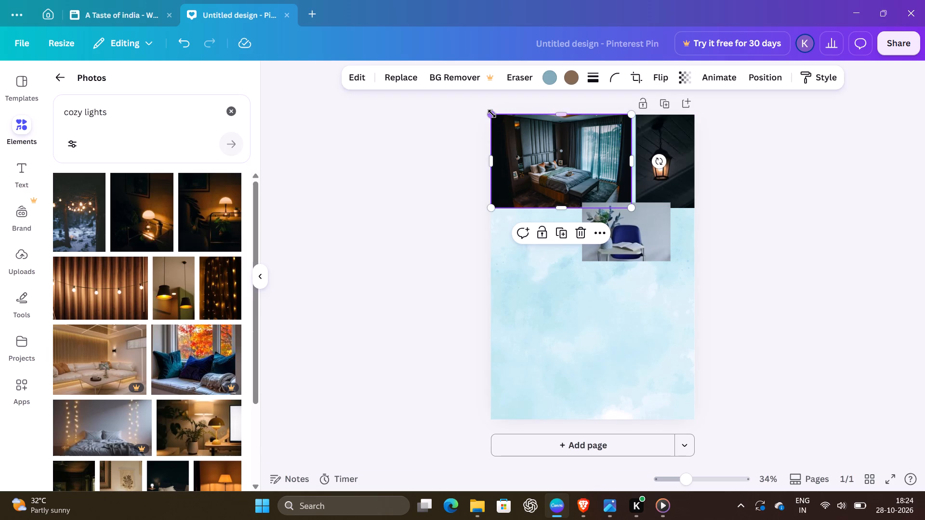
{"action": "left_click_drag", "start_coordinate": [492, 114], "coordinate": [497, 117]}
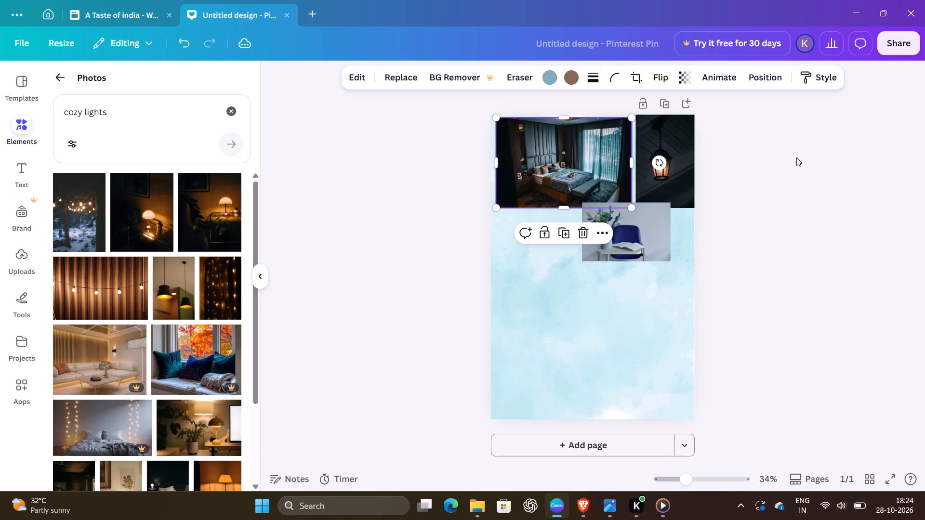
{"action": "left_click", "coordinate": [796, 157]}
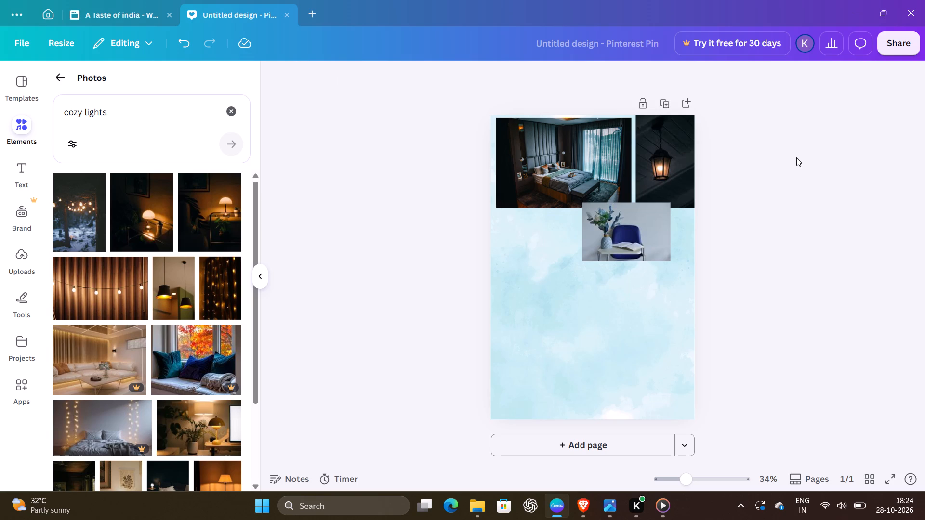
{"action": "left_click", "coordinate": [796, 157]}
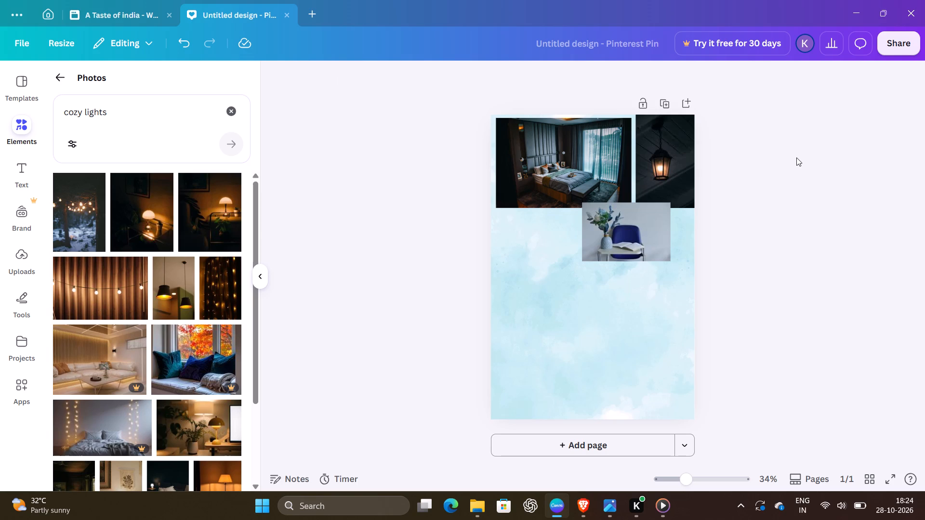